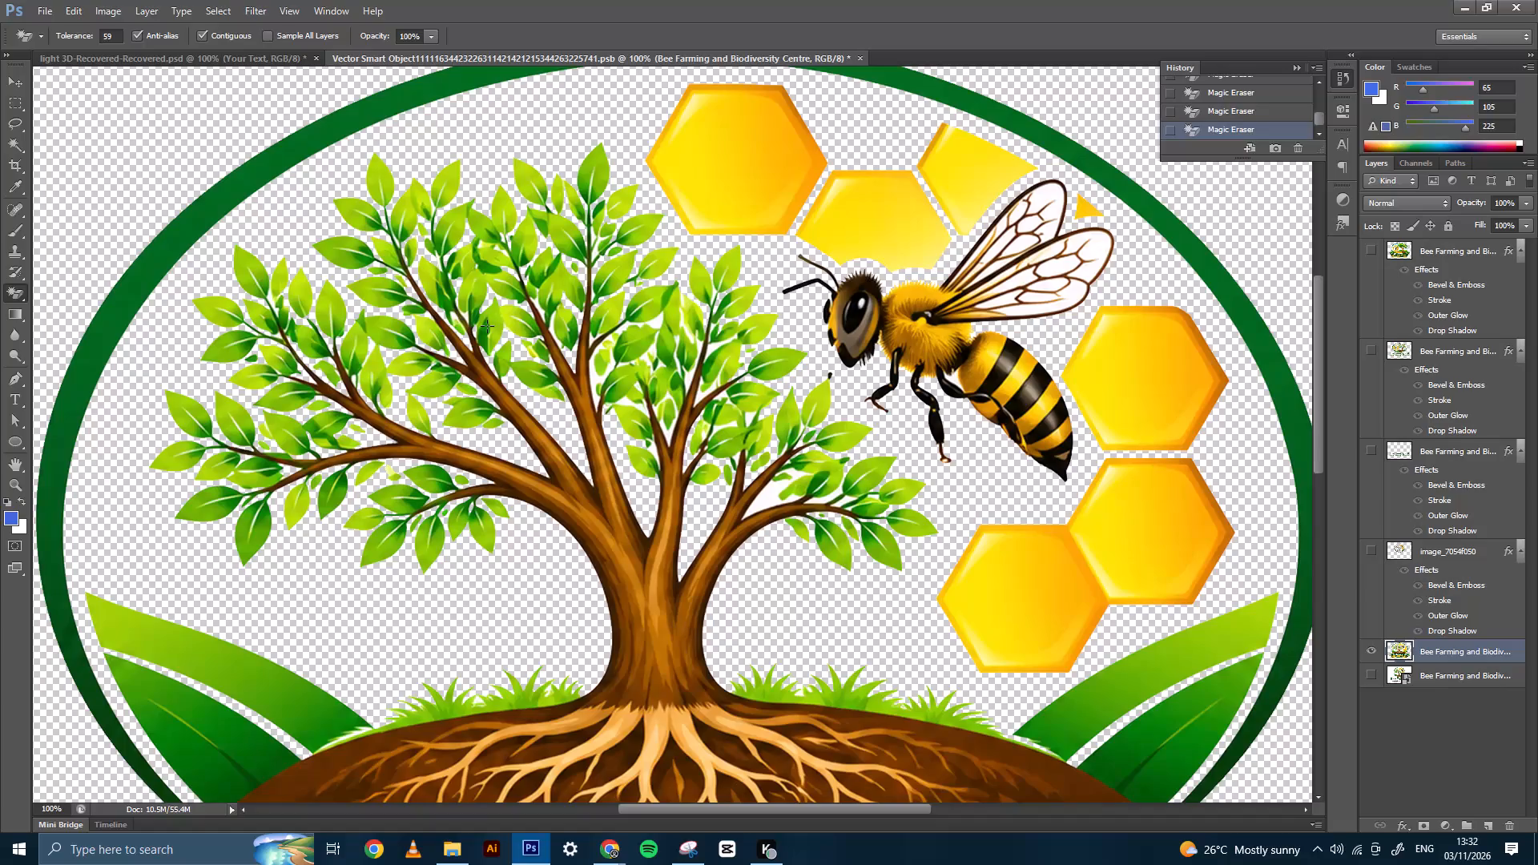
Erase the leftover white background patches between the leaves and branches of the tree with the Magic Eraser.
{"action": "left_click", "coordinate": [552, 325]}
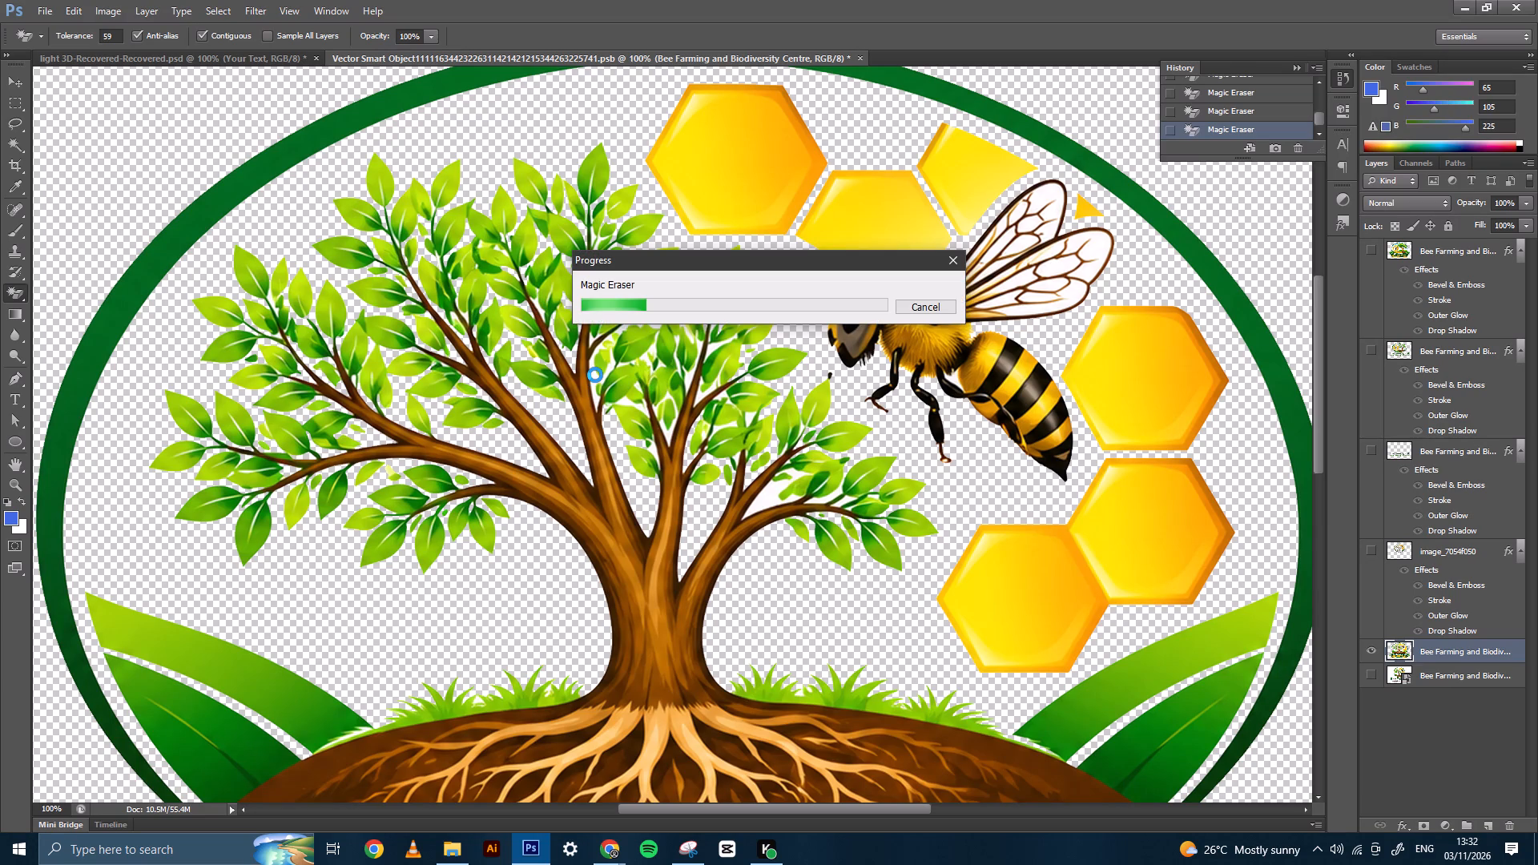
{"action": "left_click", "coordinate": [595, 375]}
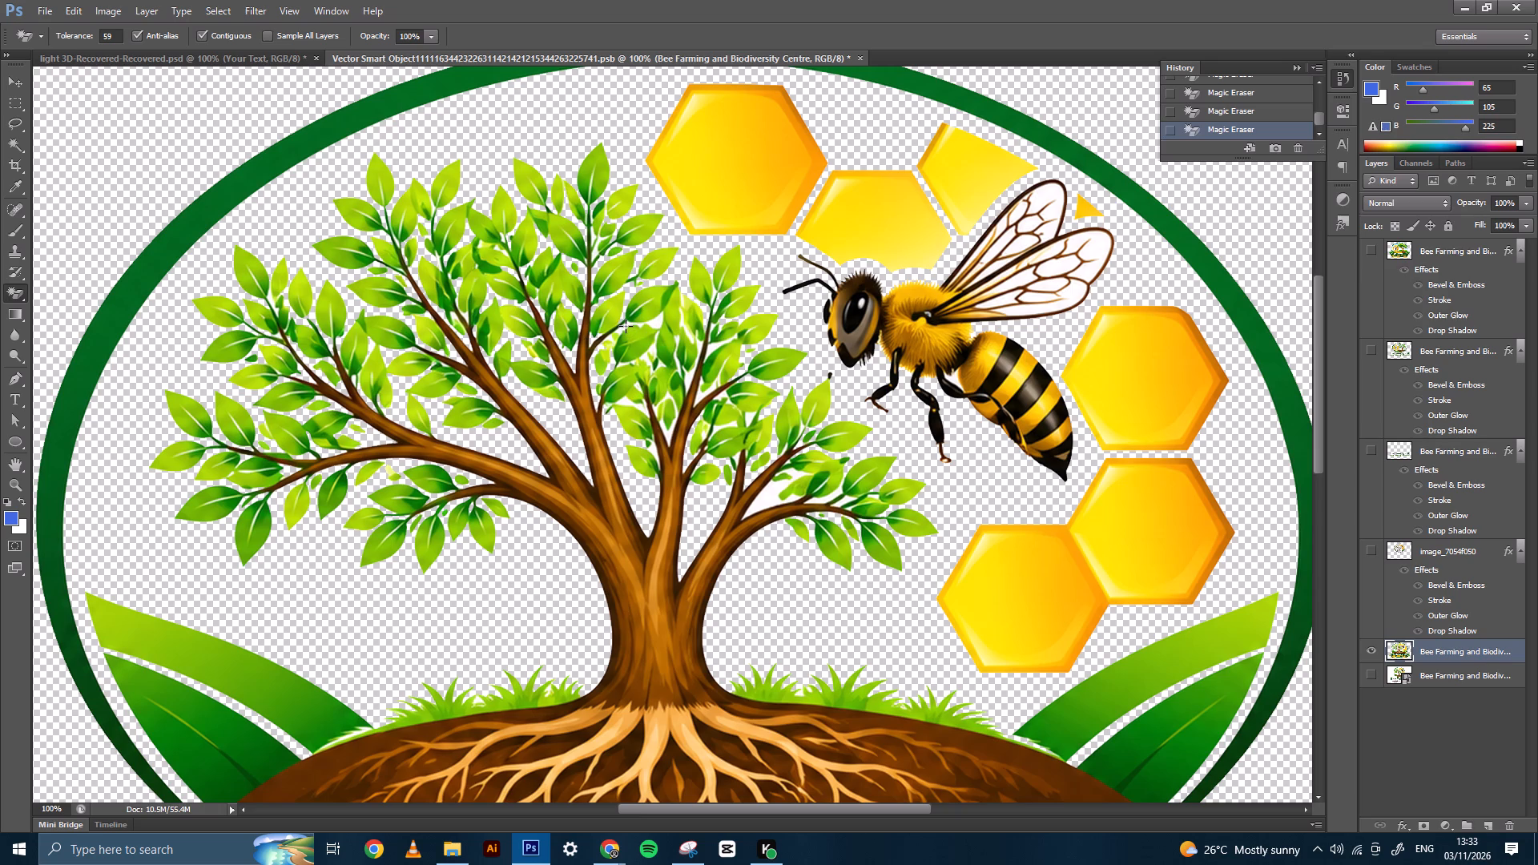
{"action": "left_click", "coordinate": [626, 326]}
{"action": "left_click", "coordinate": [652, 351]}
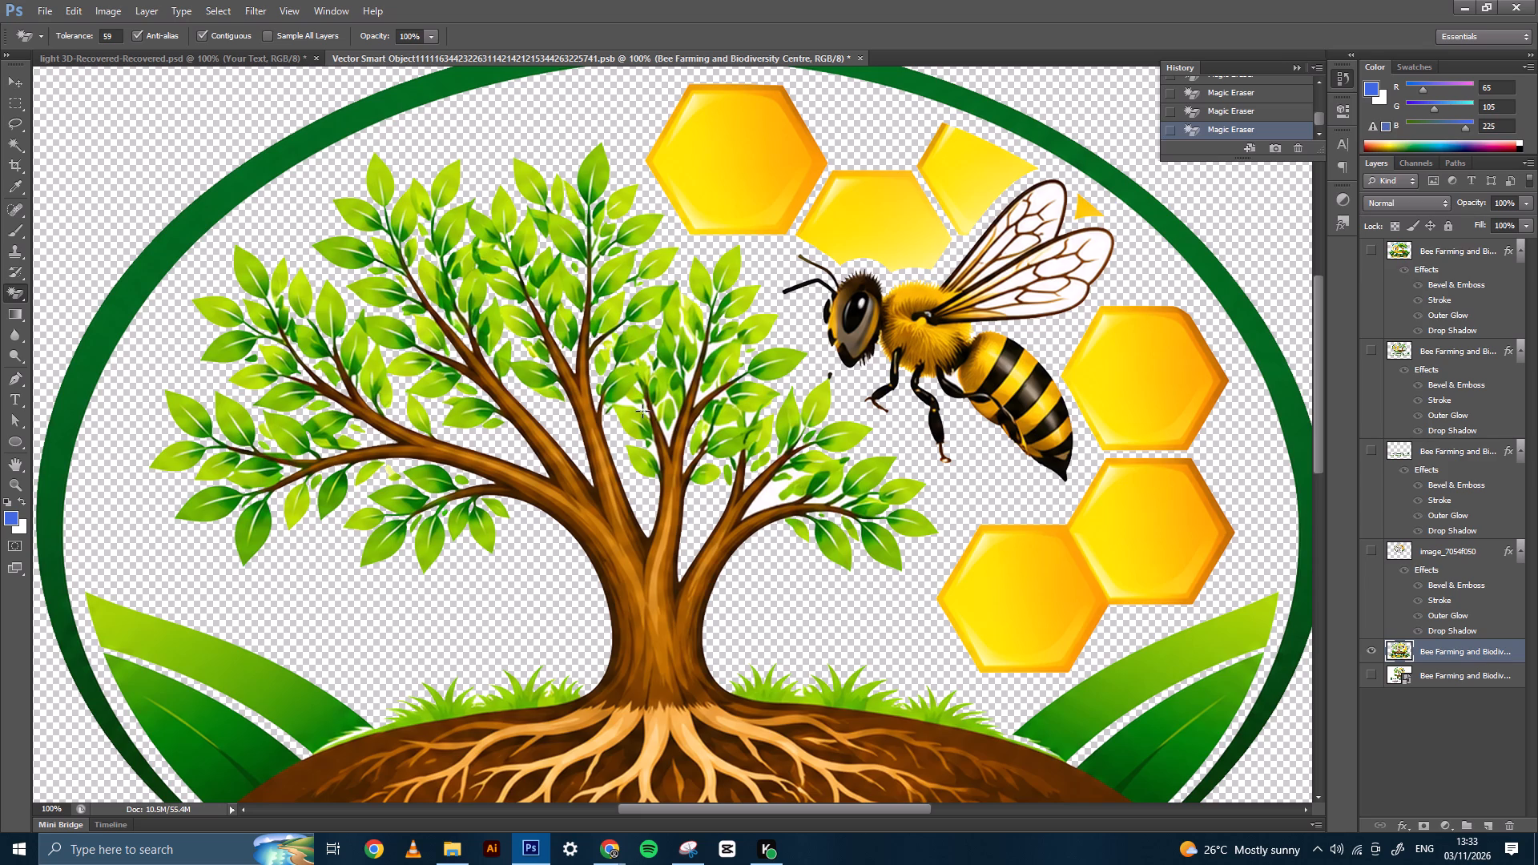
{"action": "left_click", "coordinate": [642, 407]}
{"action": "left_click", "coordinate": [667, 433]}
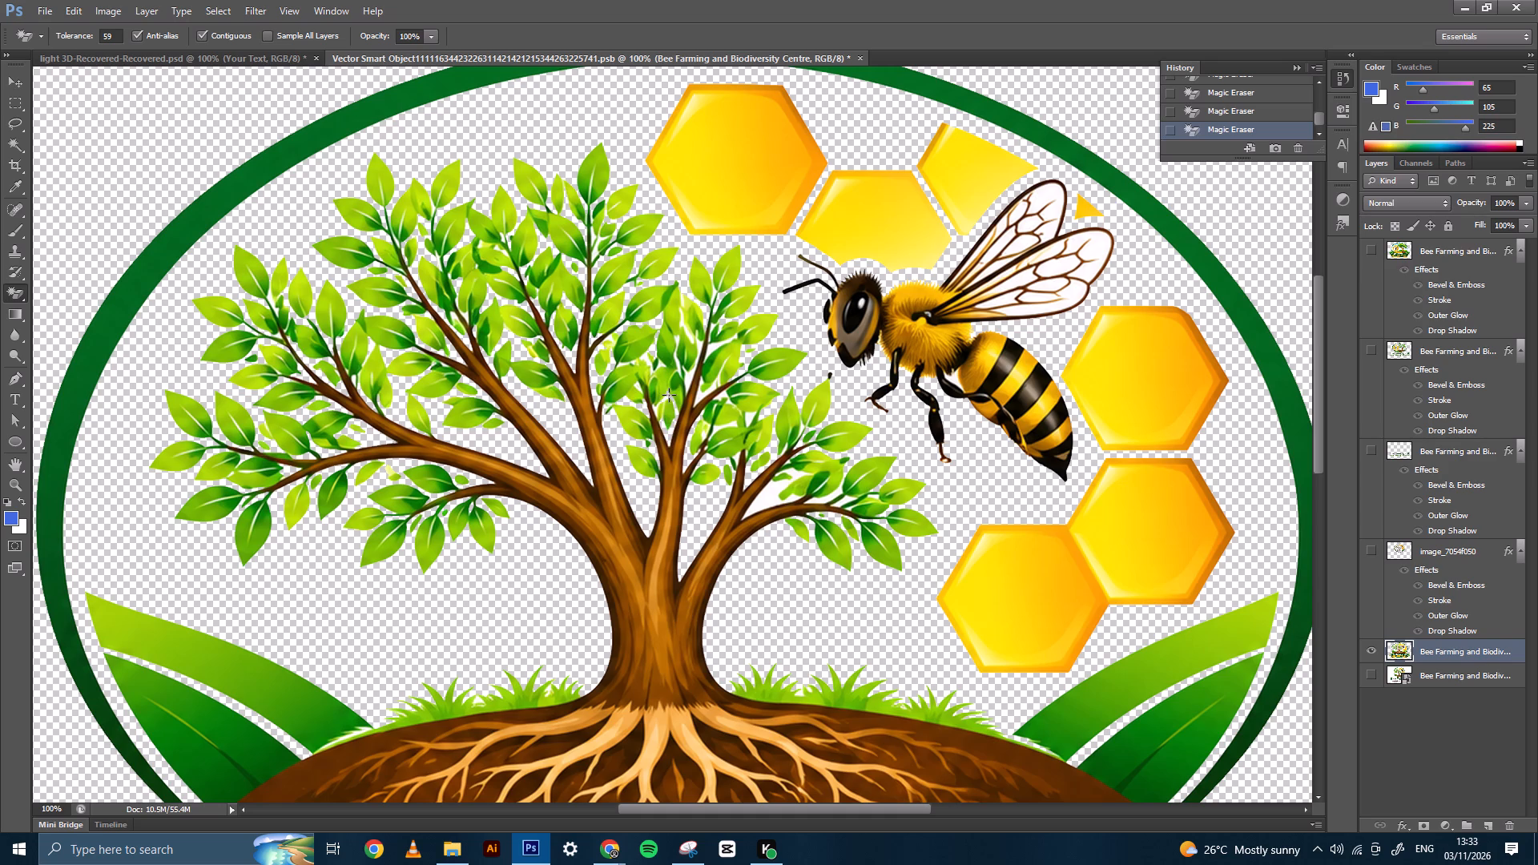
{"action": "left_click", "coordinate": [655, 409]}
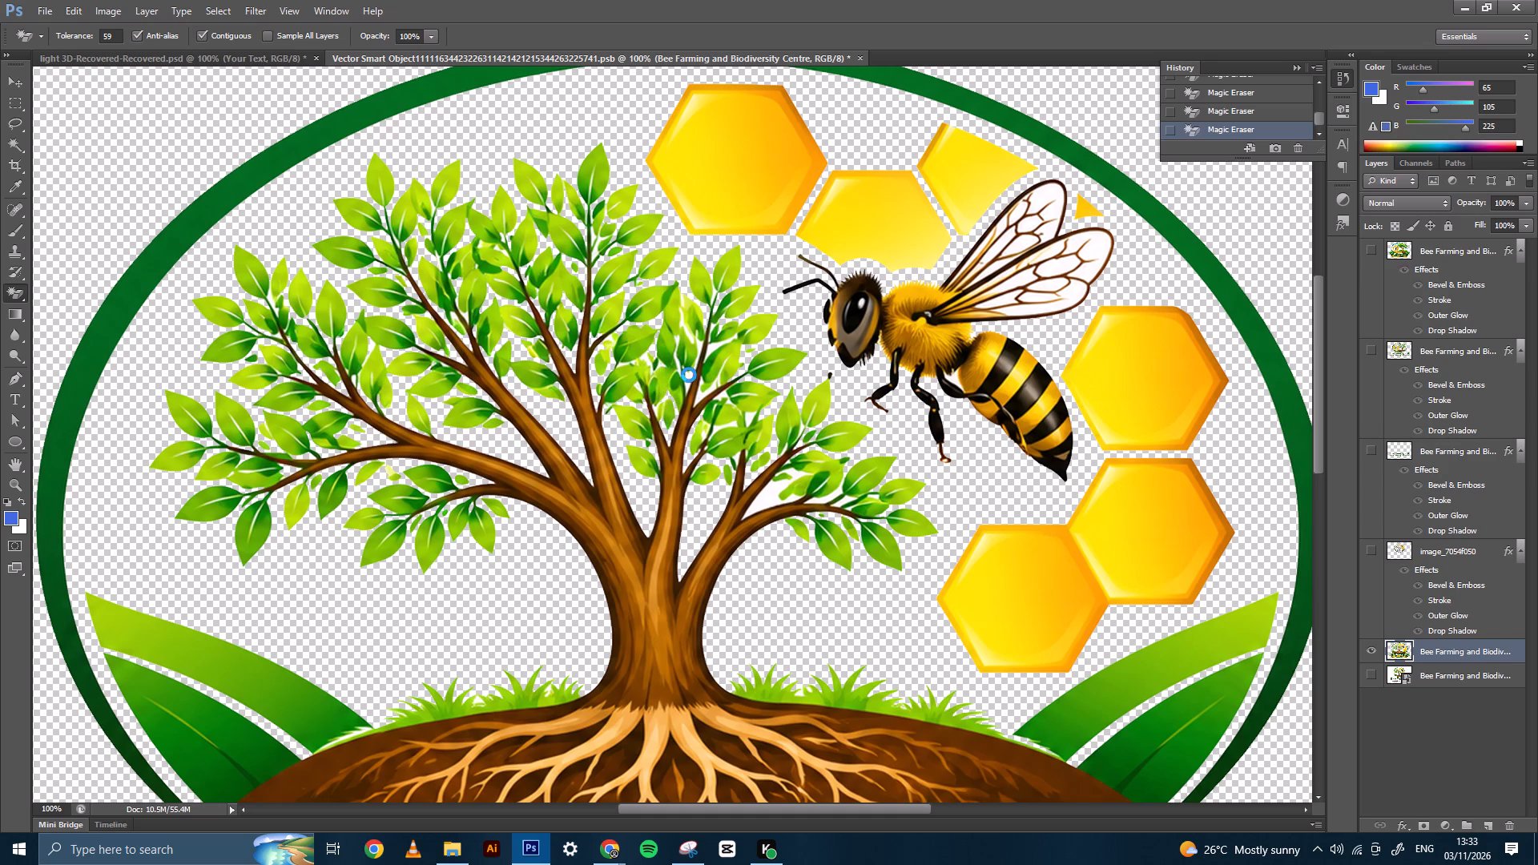
{"action": "left_click", "coordinate": [689, 375]}
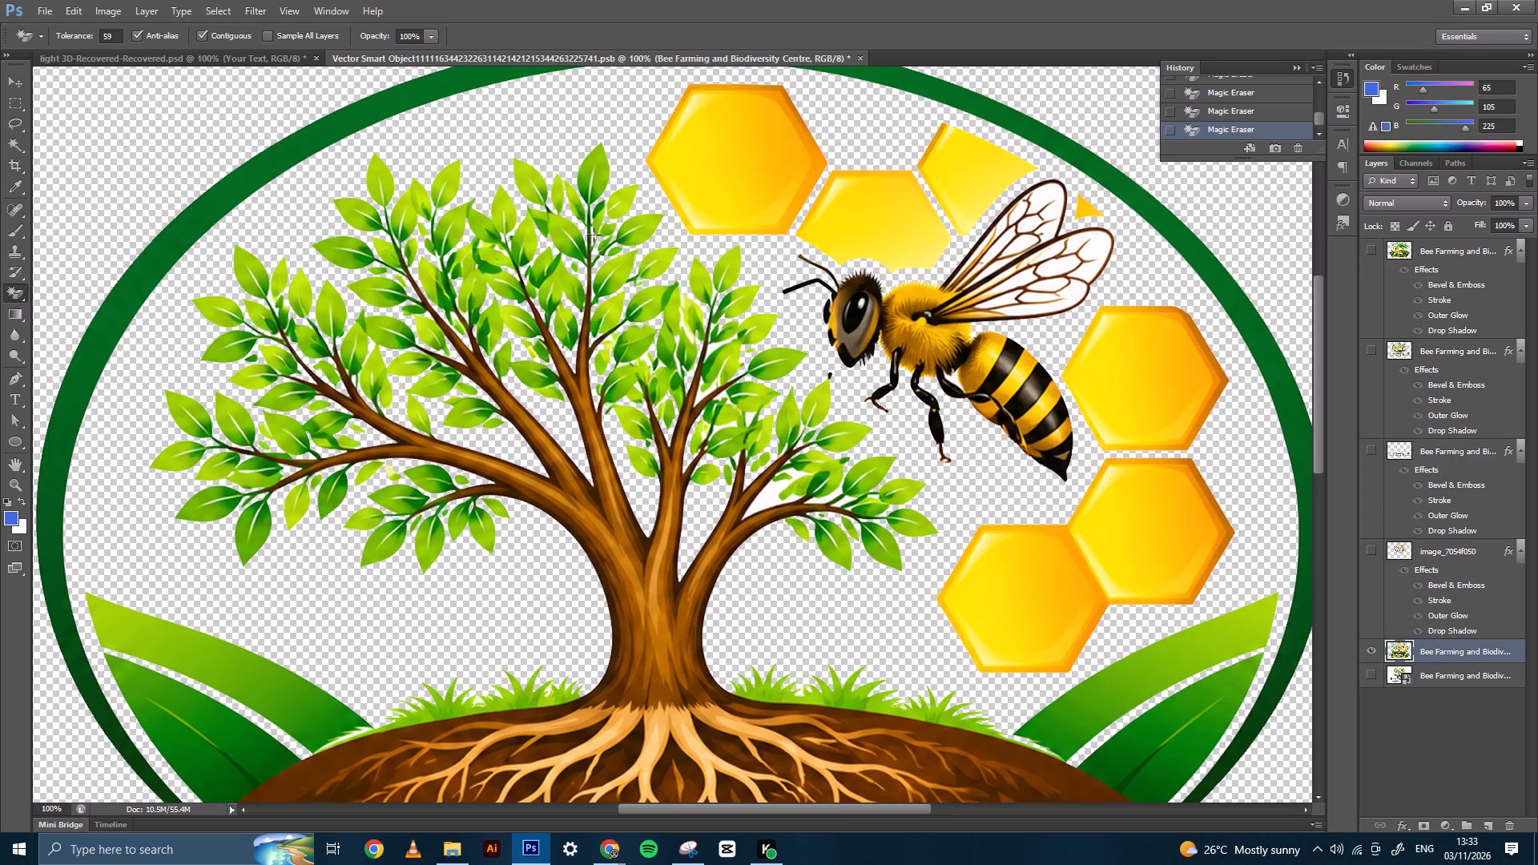
{"action": "left_click", "coordinate": [593, 236]}
Mask out the logo layer's remaining white areas, using an inverted Magic Wand selection of the patch among the tree's branches, extended to similar pixels.
{"action": "scroll", "coordinate": [730, 470], "scroll_direction": "down", "scroll_amount": 5}
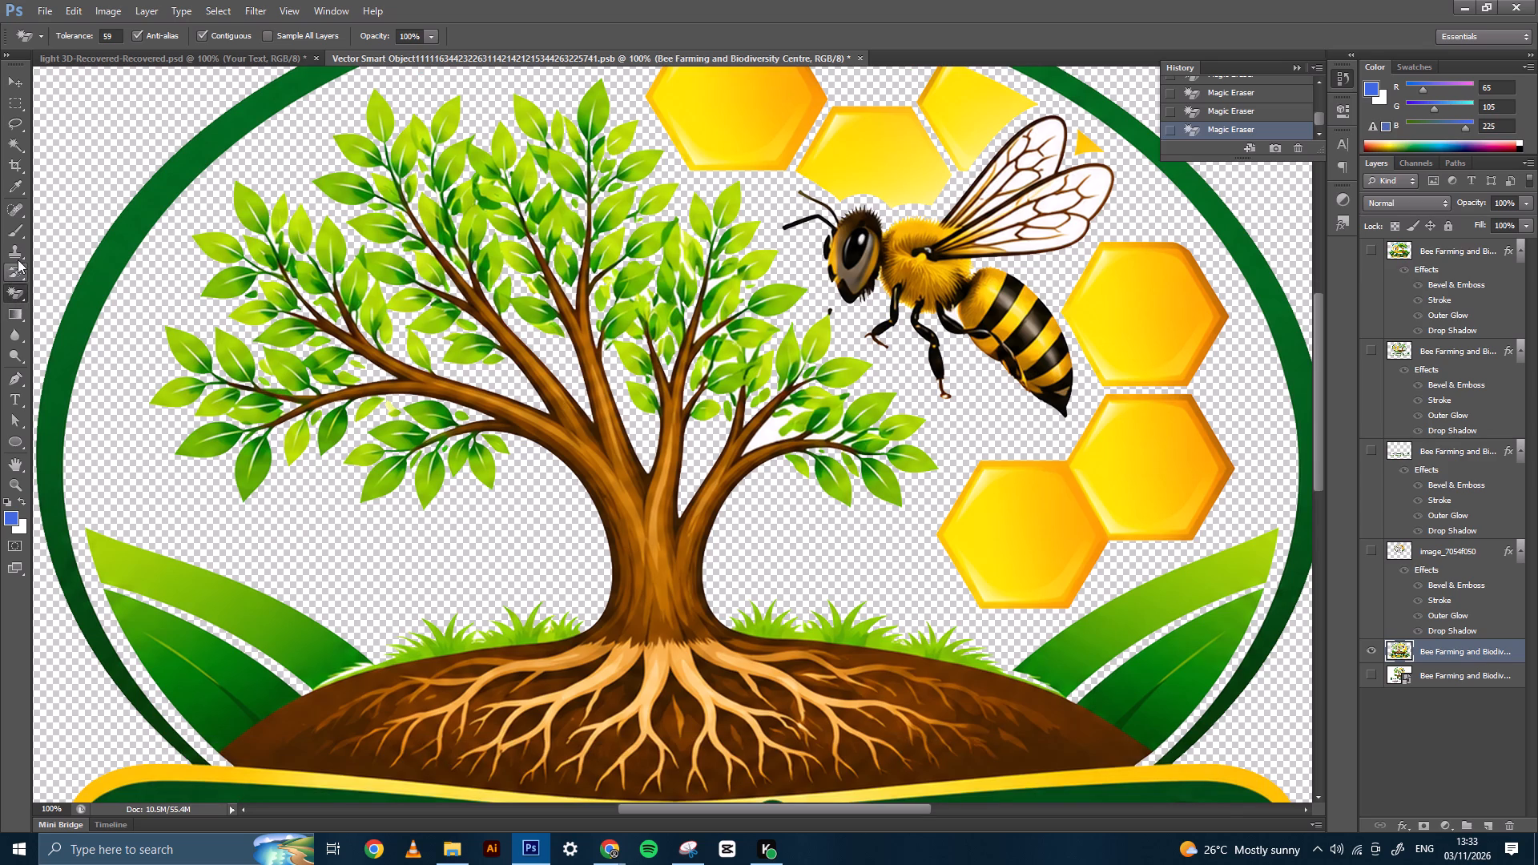
{"action": "left_click", "coordinate": [7, 145]}
{"action": "left_click", "coordinate": [761, 435]}
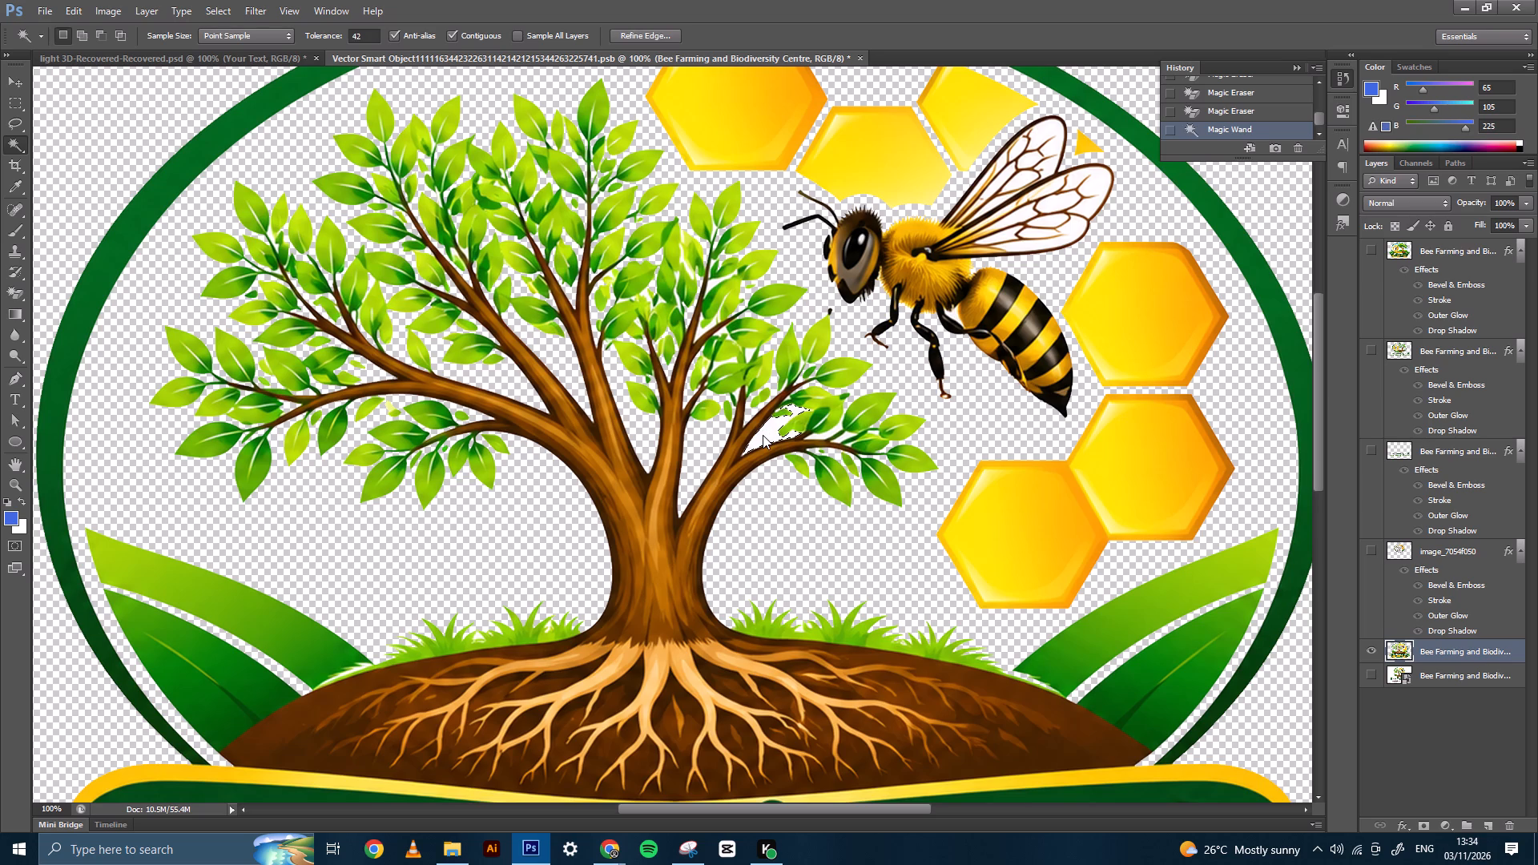
{"action": "right_click", "coordinate": [763, 435]}
{"action": "left_click", "coordinate": [839, 223]}
{"action": "right_click", "coordinate": [839, 223]}
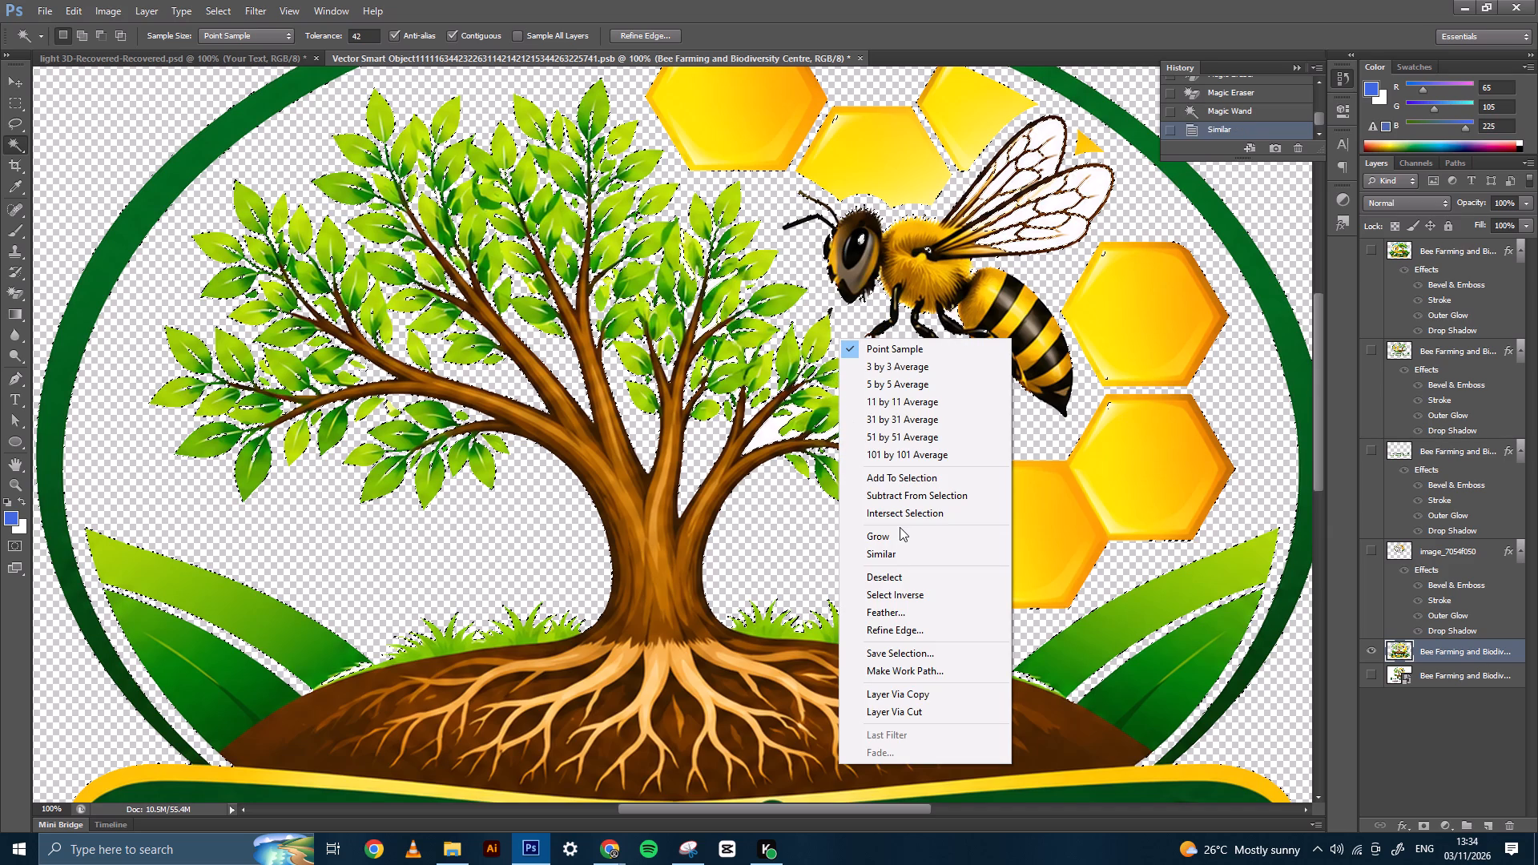
{"action": "left_click", "coordinate": [905, 595]}
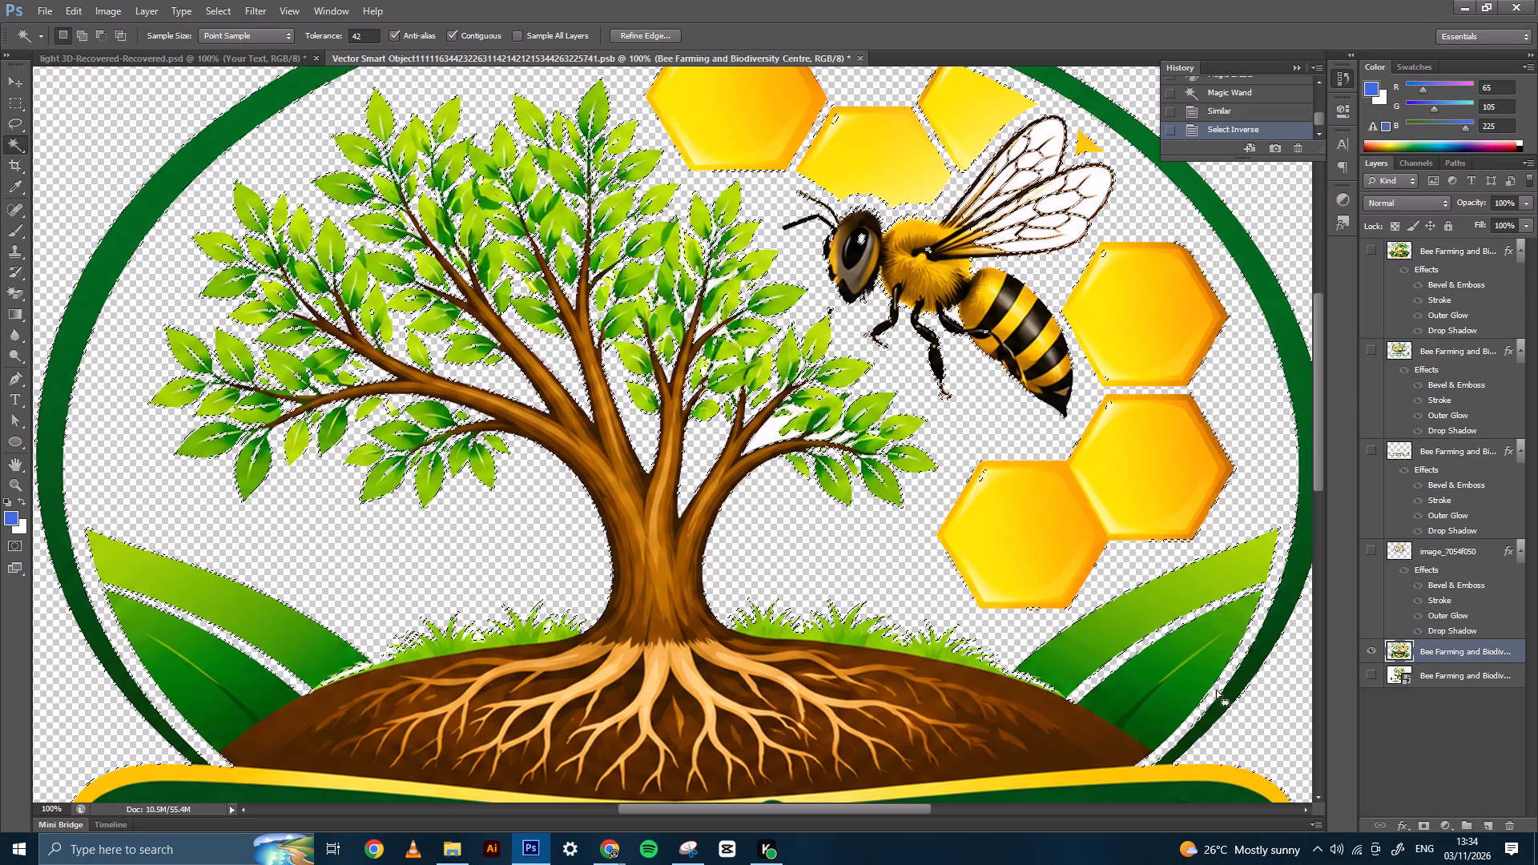
{"action": "left_click", "coordinate": [1423, 829]}
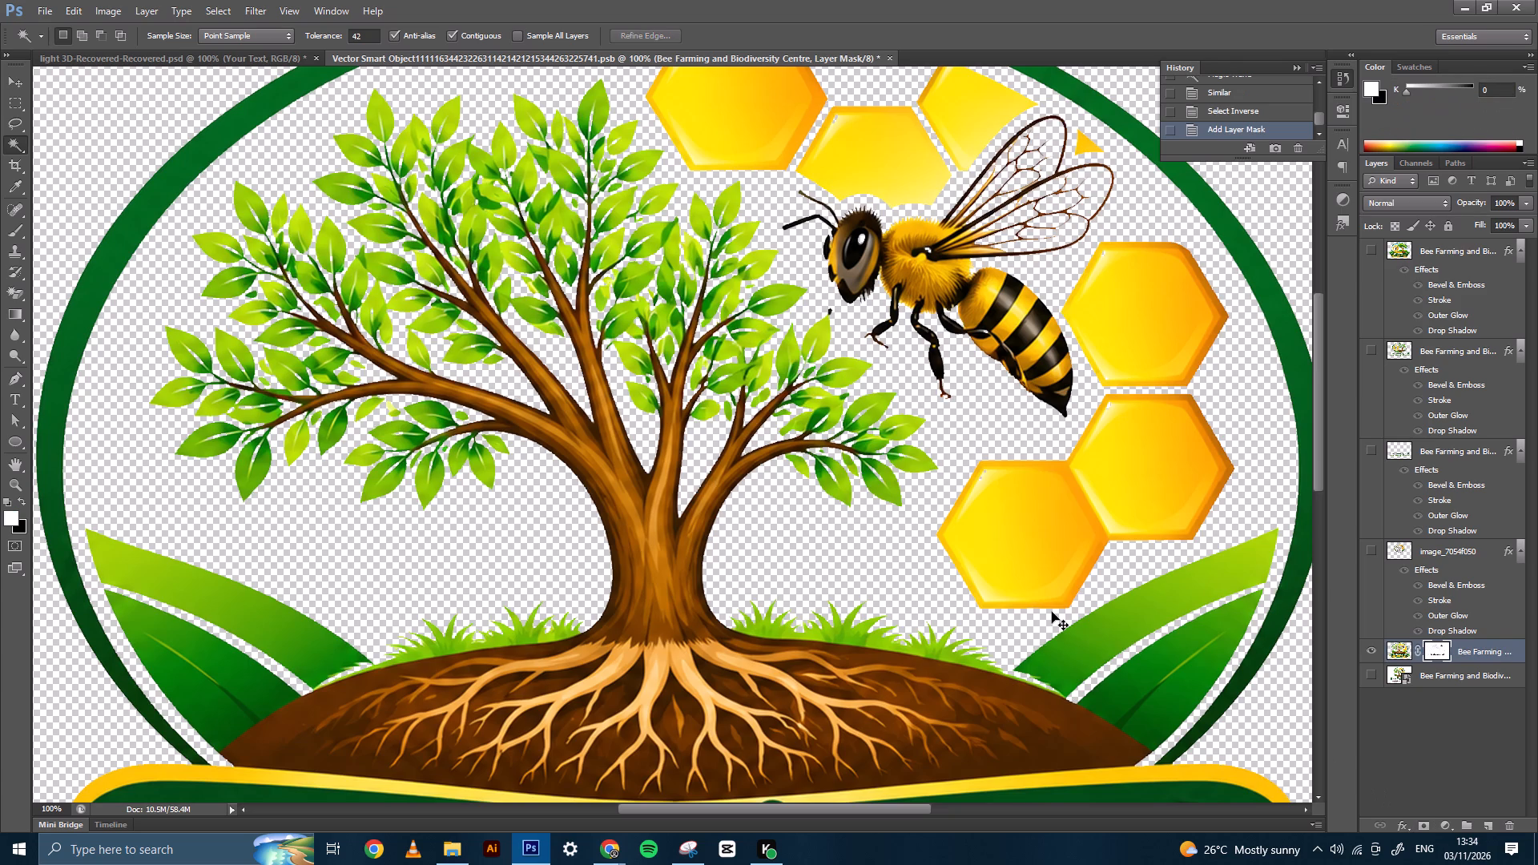
Apply Bevel & Emboss with Contour, Stroke, Outer Glow and Drop Shadow to the masked logo layer, leaving Texture off.
{"action": "key", "text": "ctrl+0"}
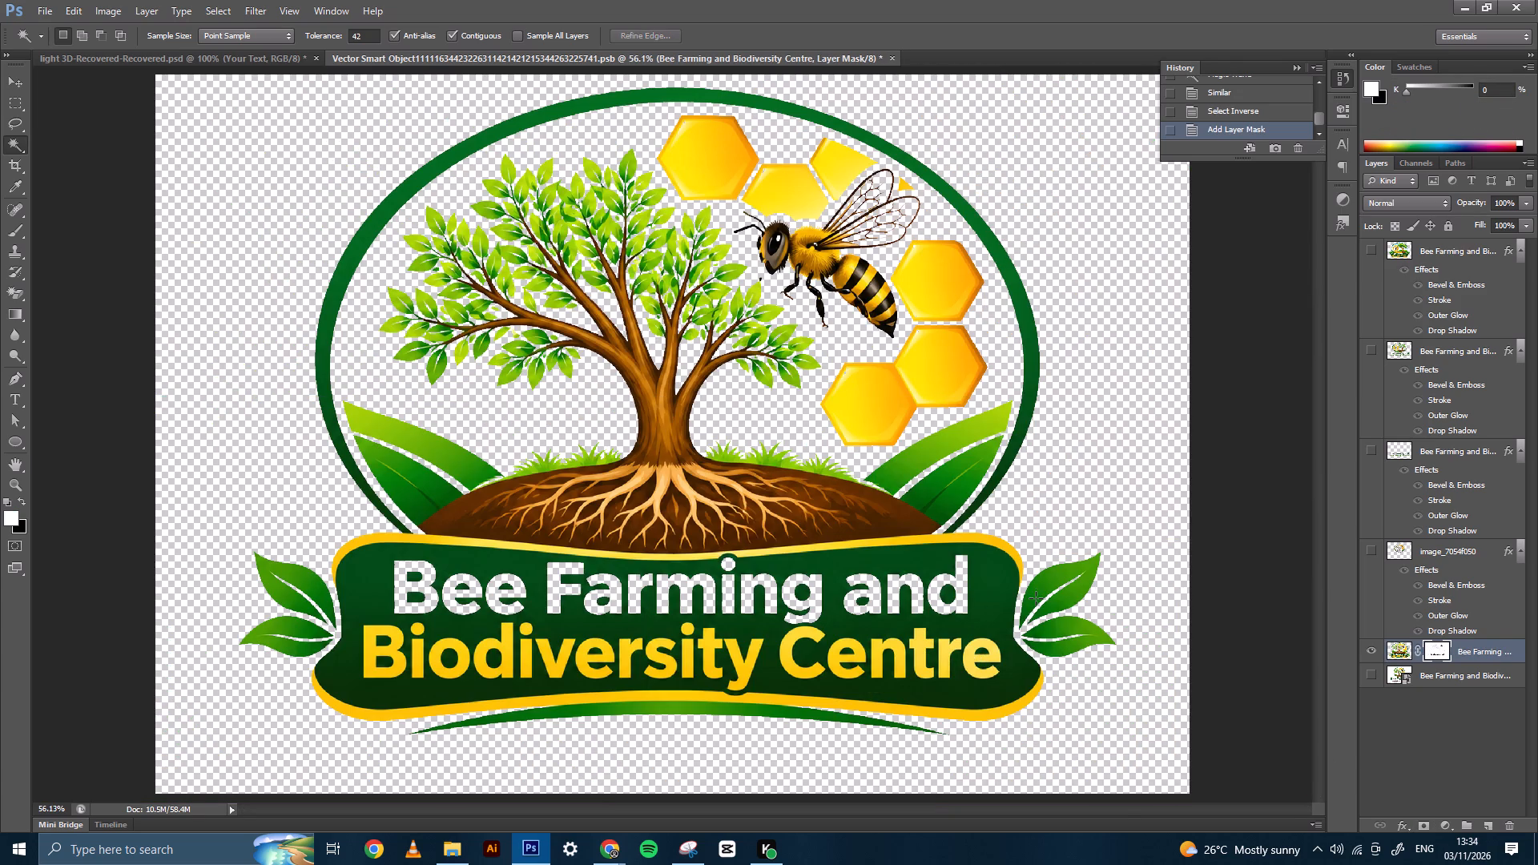
{"action": "left_click", "coordinate": [1403, 824]}
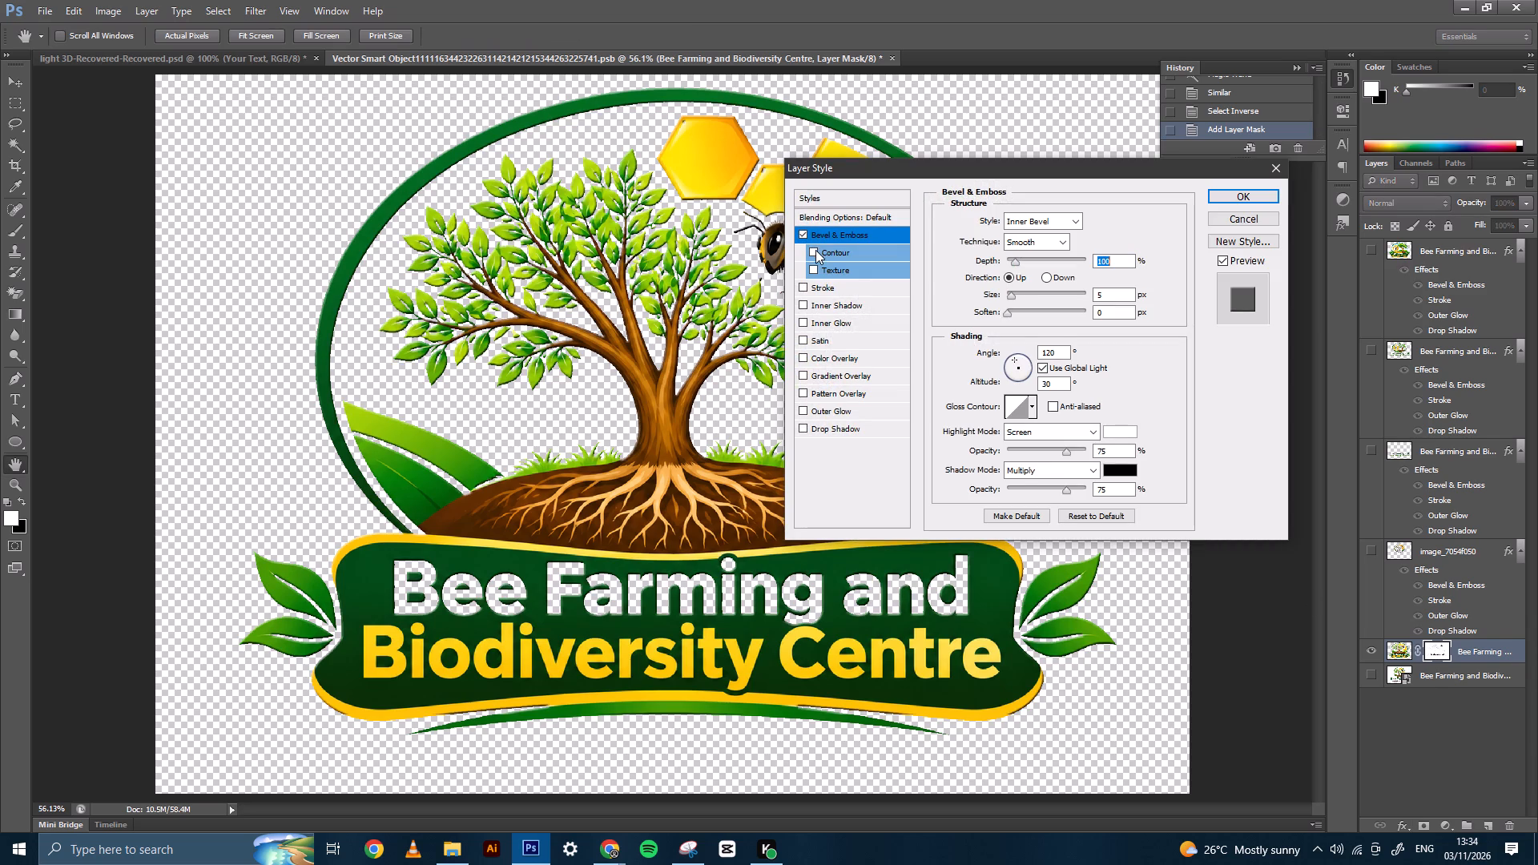
{"action": "left_click", "coordinate": [815, 250]}
{"action": "left_click", "coordinate": [816, 272]}
{"action": "left_click", "coordinate": [804, 289]}
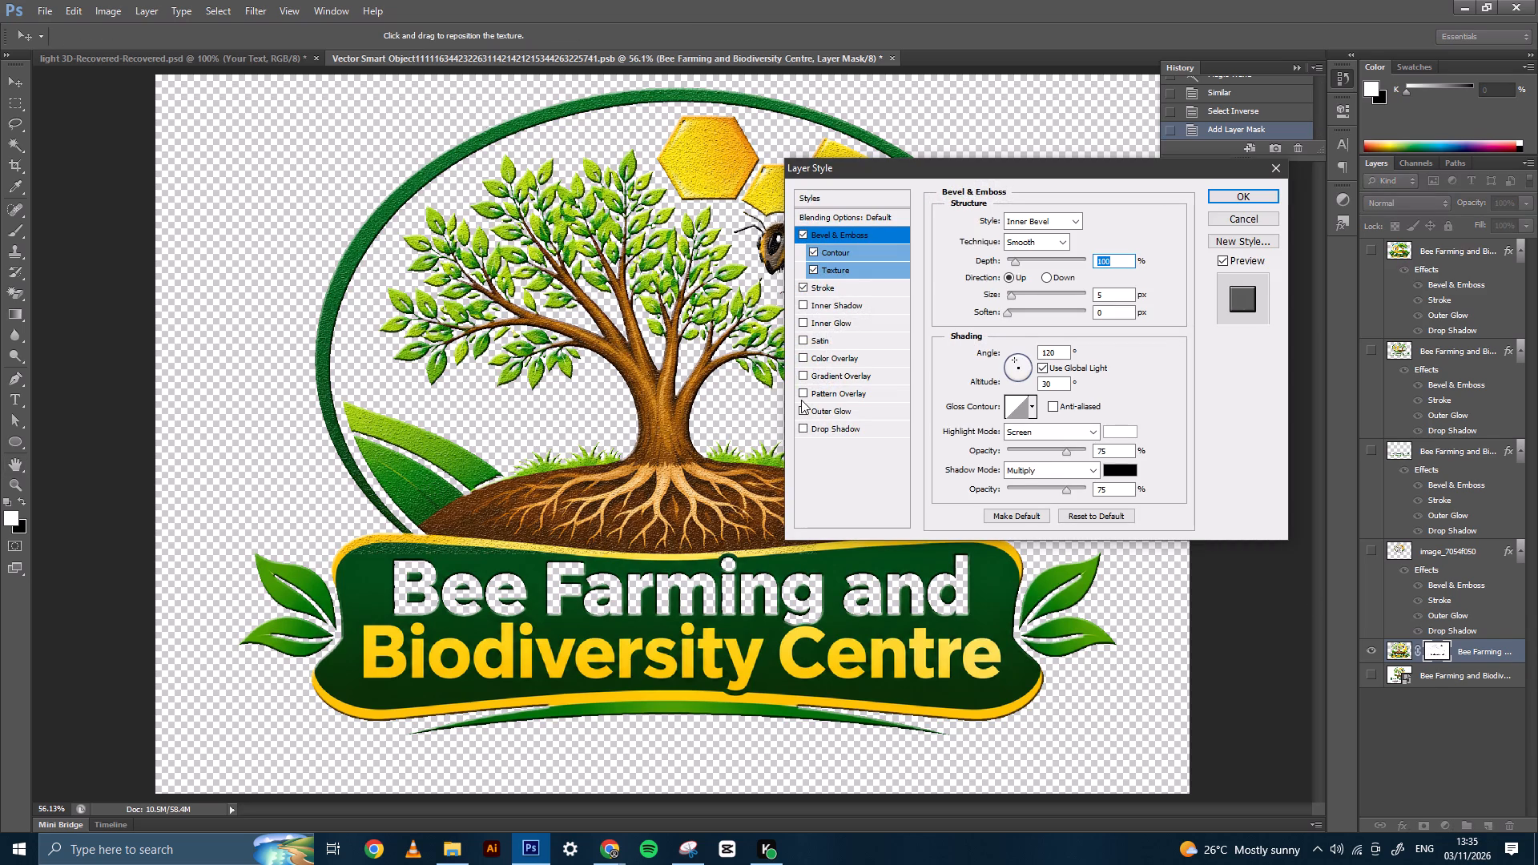
{"action": "left_click", "coordinate": [803, 415]}
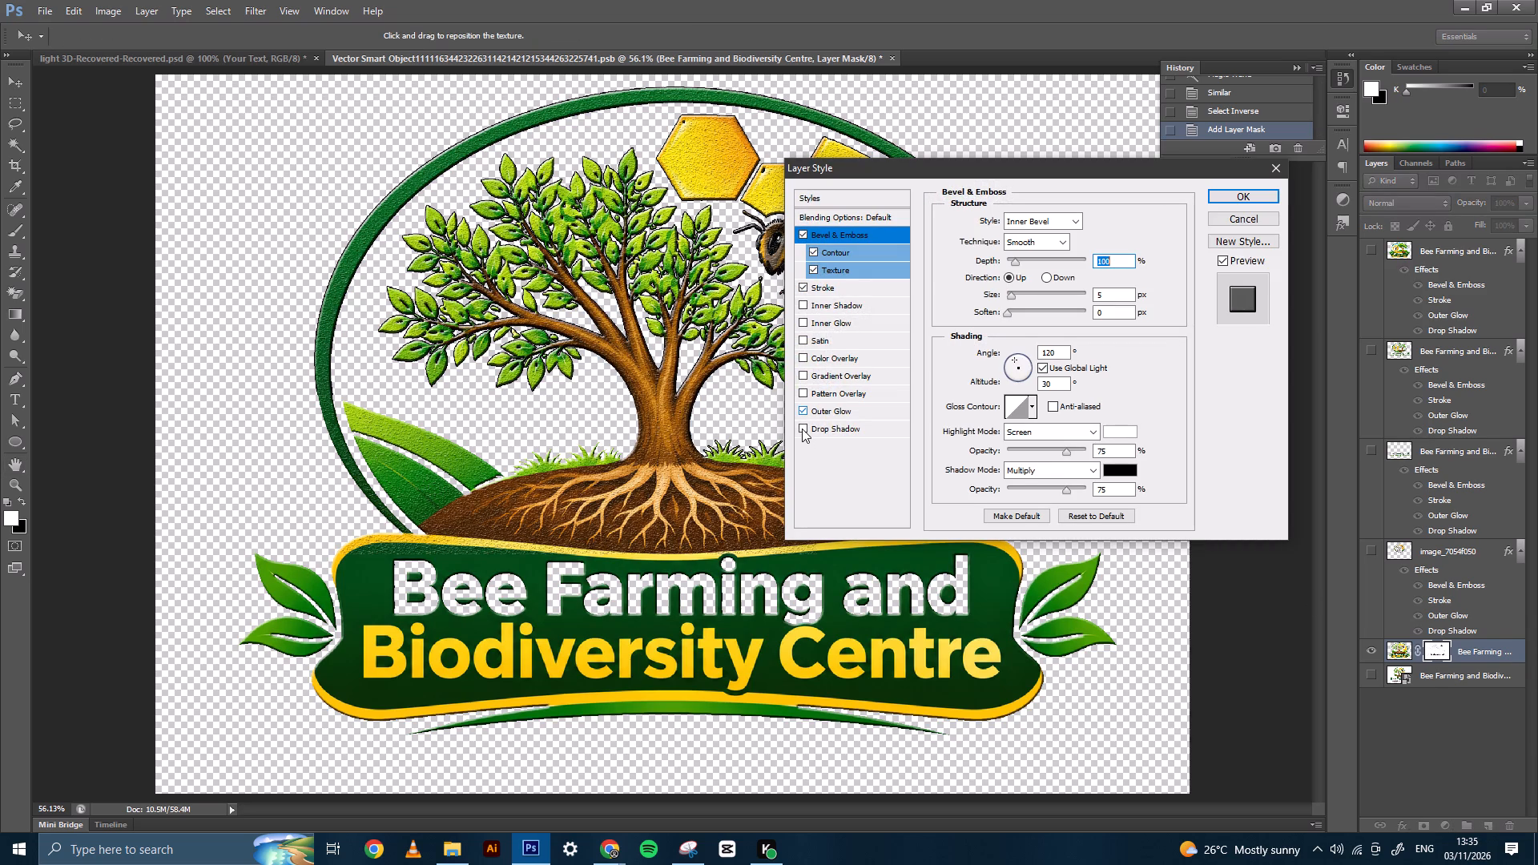
{"action": "left_click", "coordinate": [802, 428]}
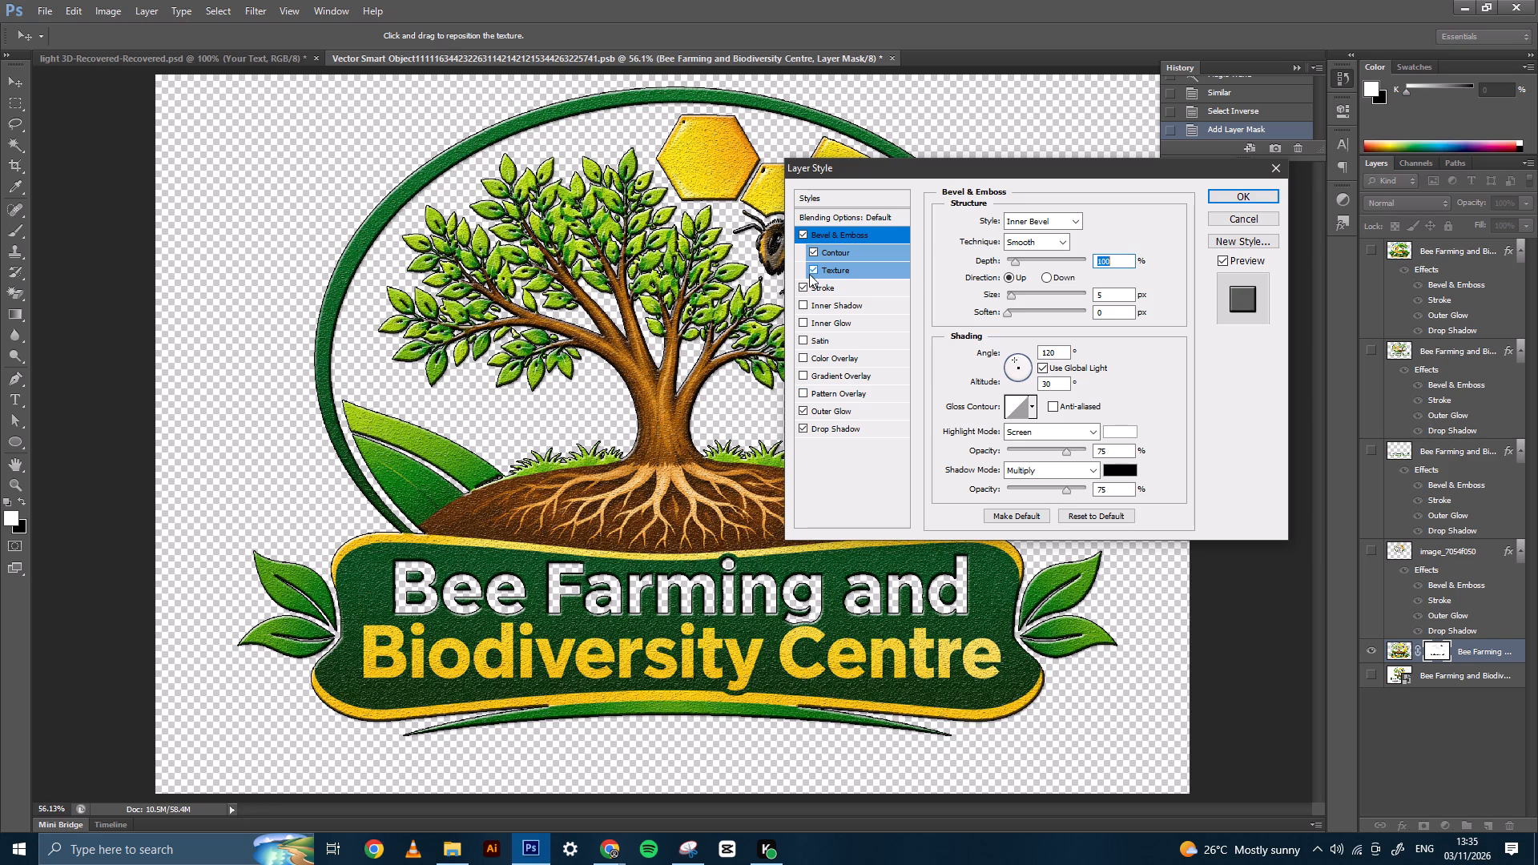
{"action": "left_click", "coordinate": [812, 272]}
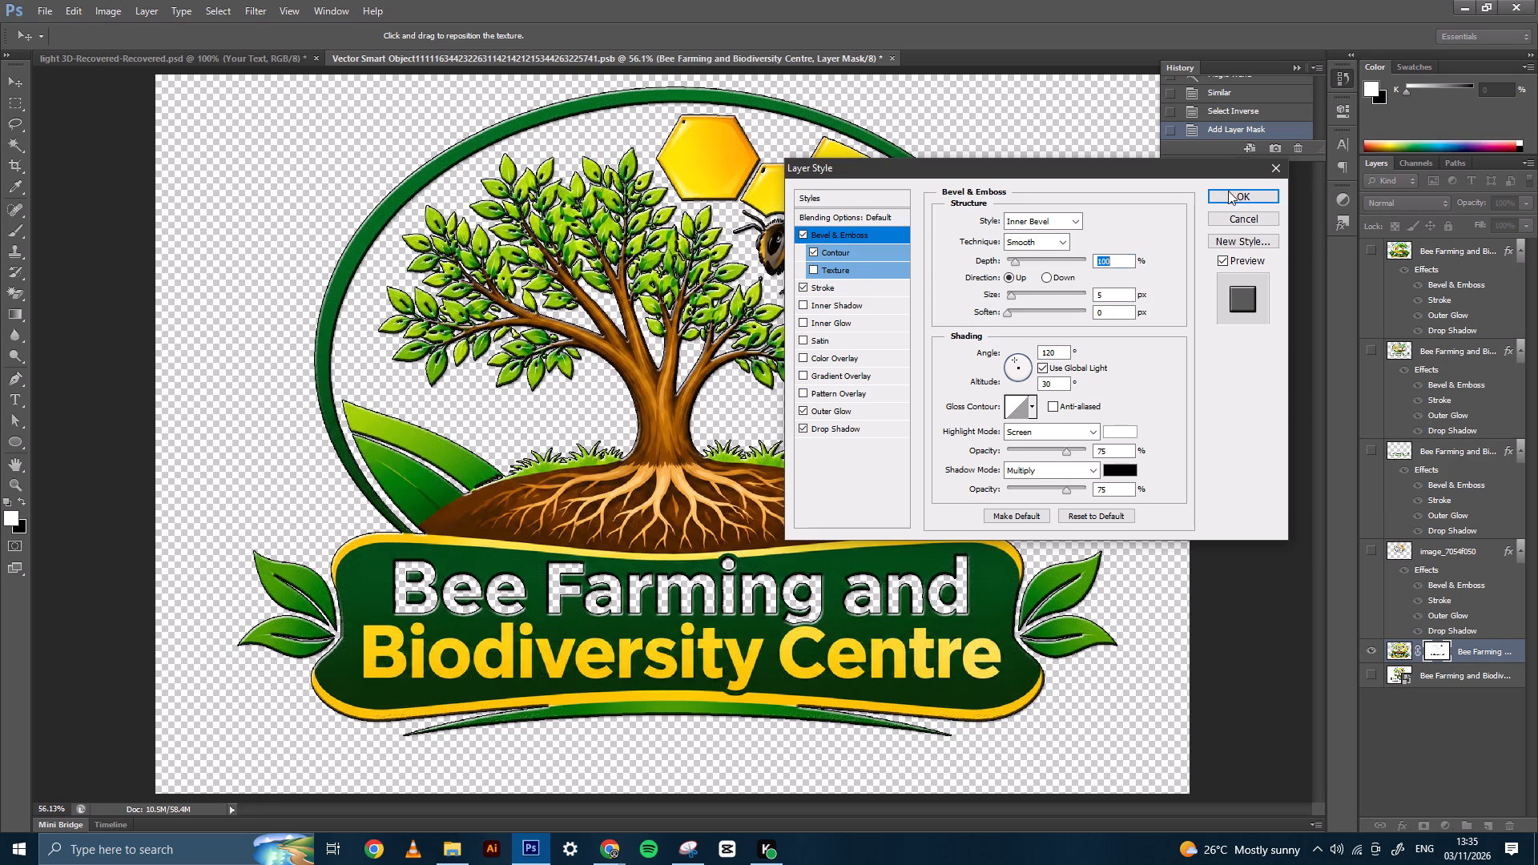
{"action": "left_click", "coordinate": [1231, 196]}
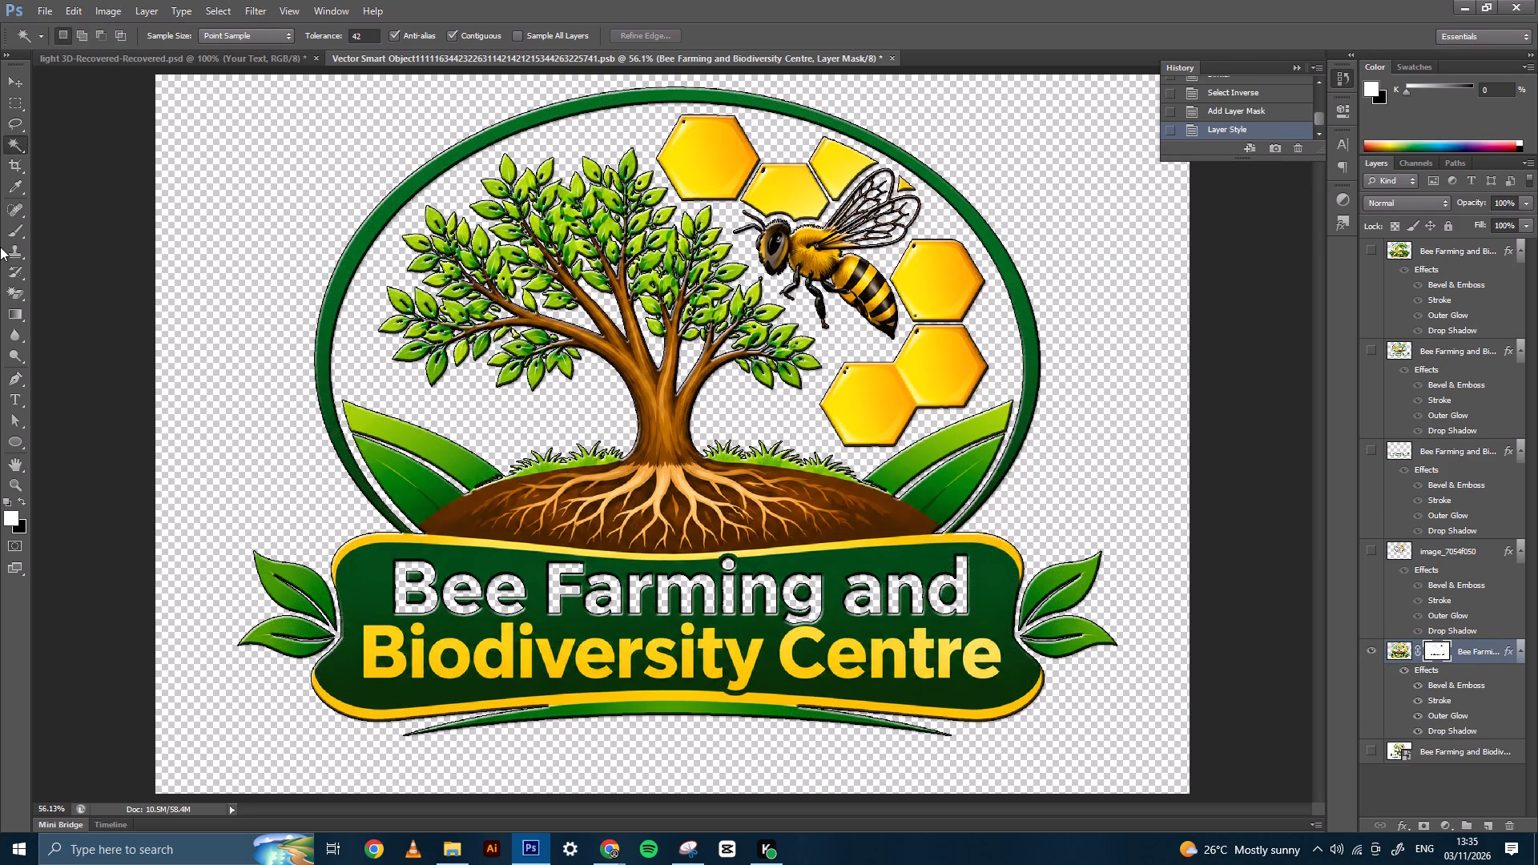
Use the Magic Eraser on the logo layer's image, in the background beside the tree trunk below its branches.
{"action": "left_click", "coordinate": [6, 295]}
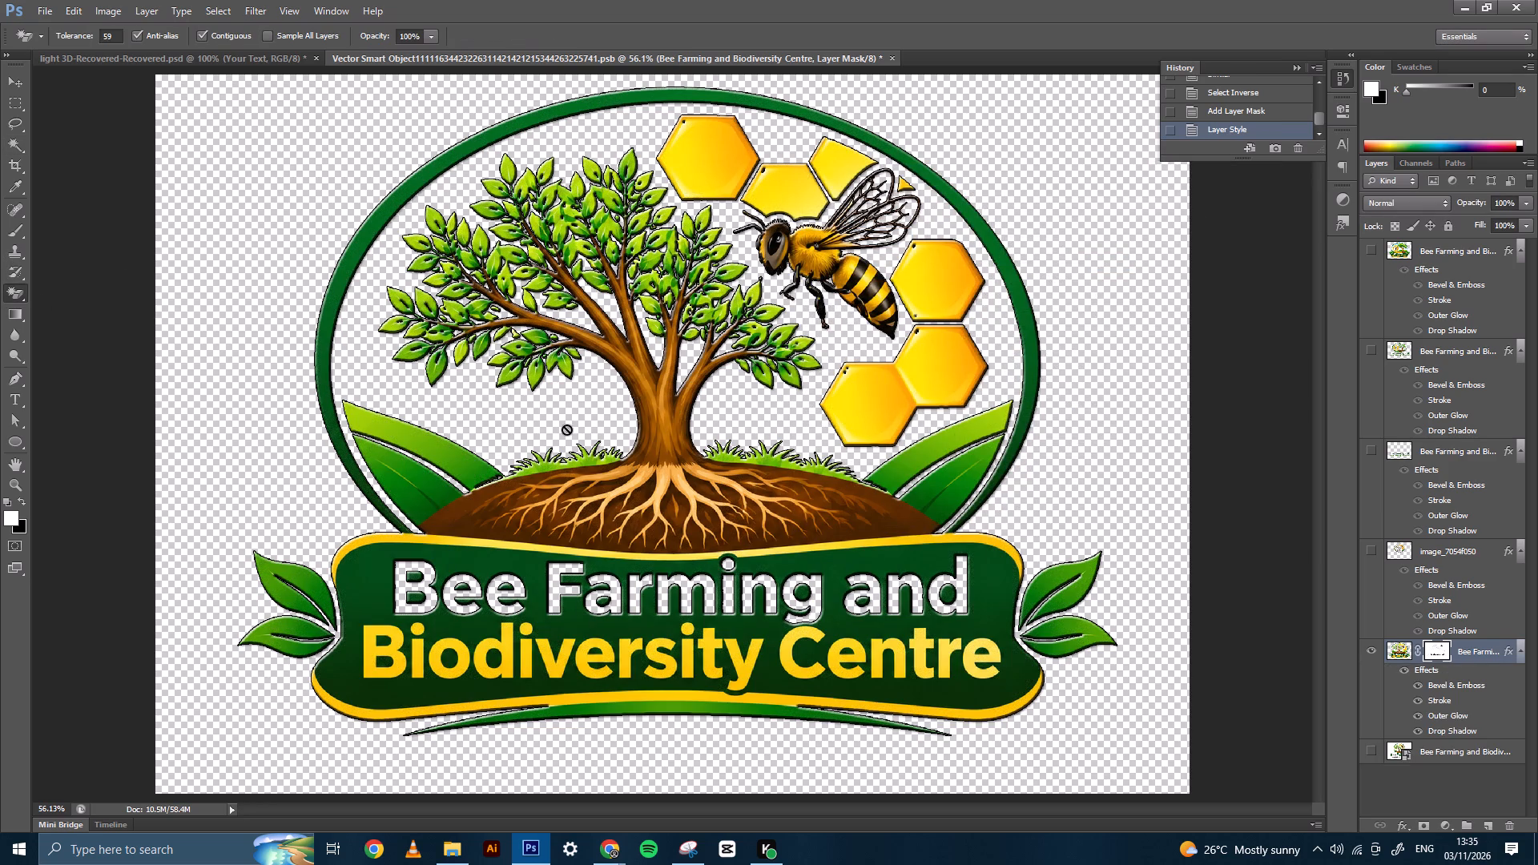
{"action": "left_click", "coordinate": [1401, 650]}
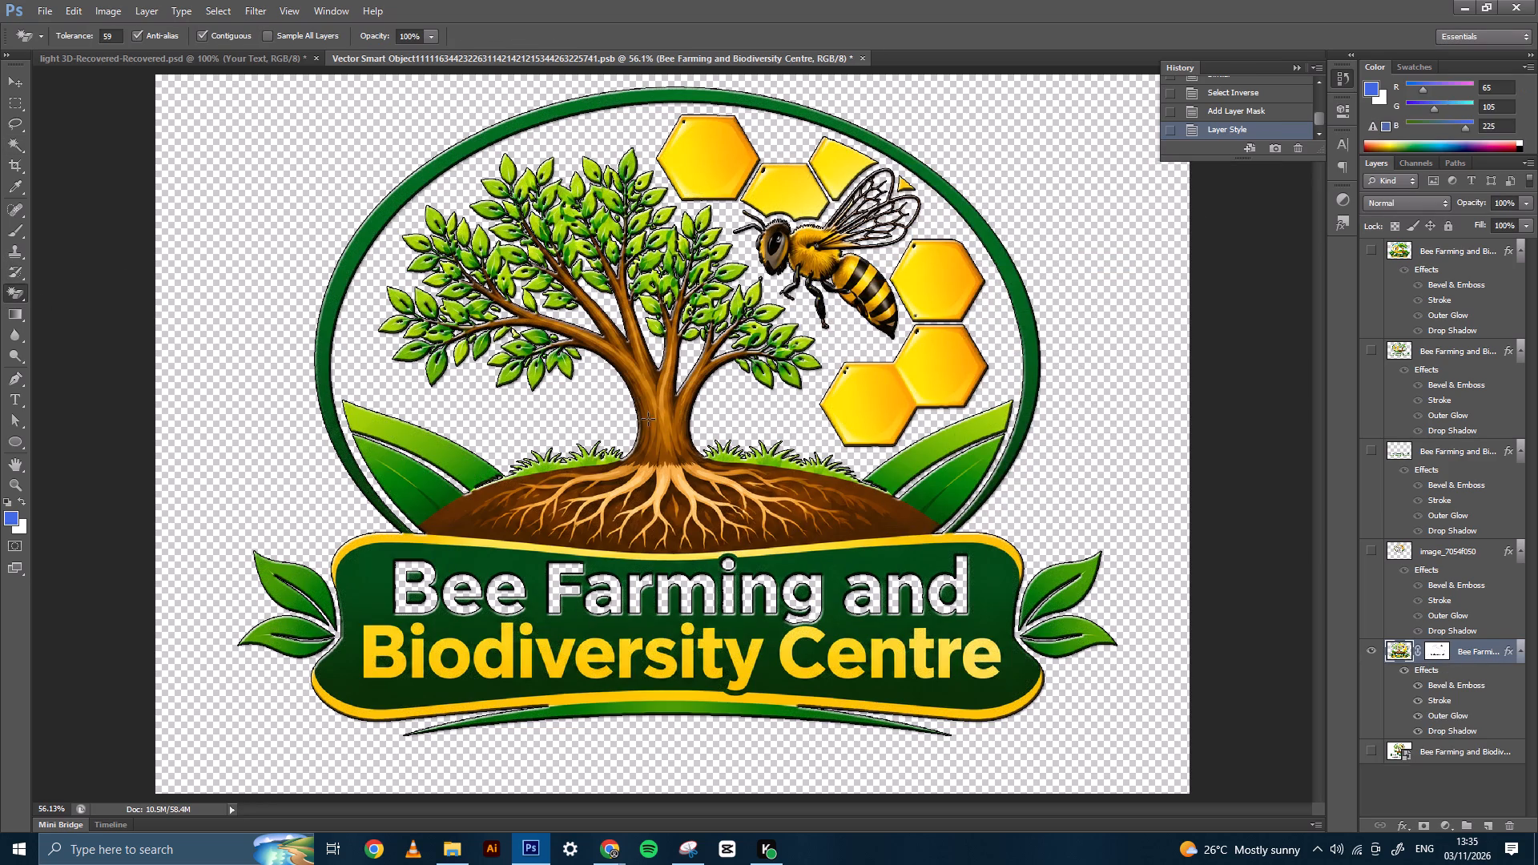
{"action": "left_click", "coordinate": [591, 395]}
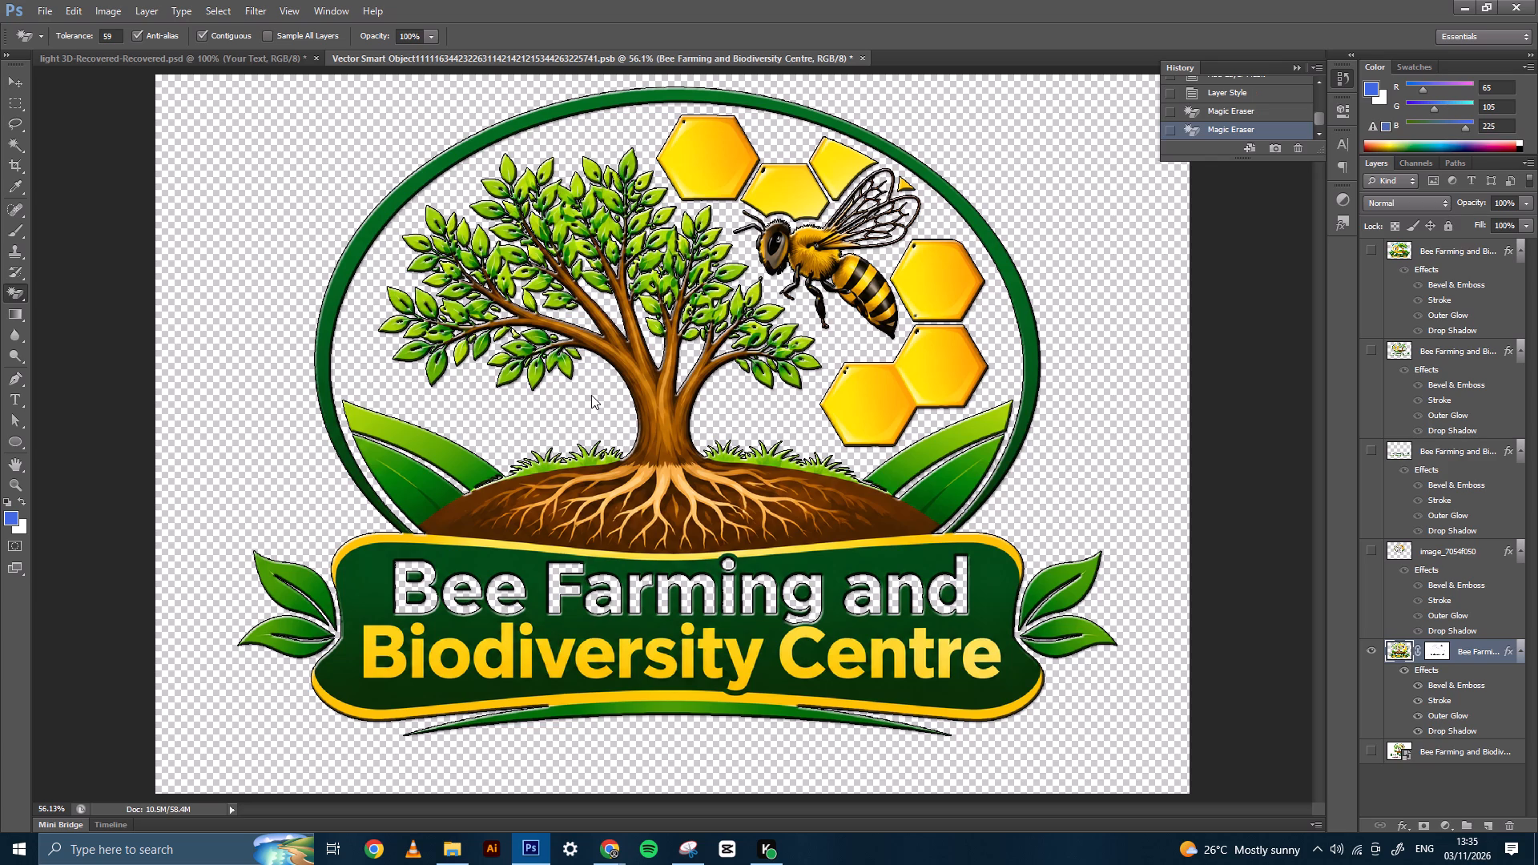
Save the logo smart object and return to the light 3D-Recovered-Recovered.psd mockup.
{"action": "left_click", "coordinate": [11, 74]}
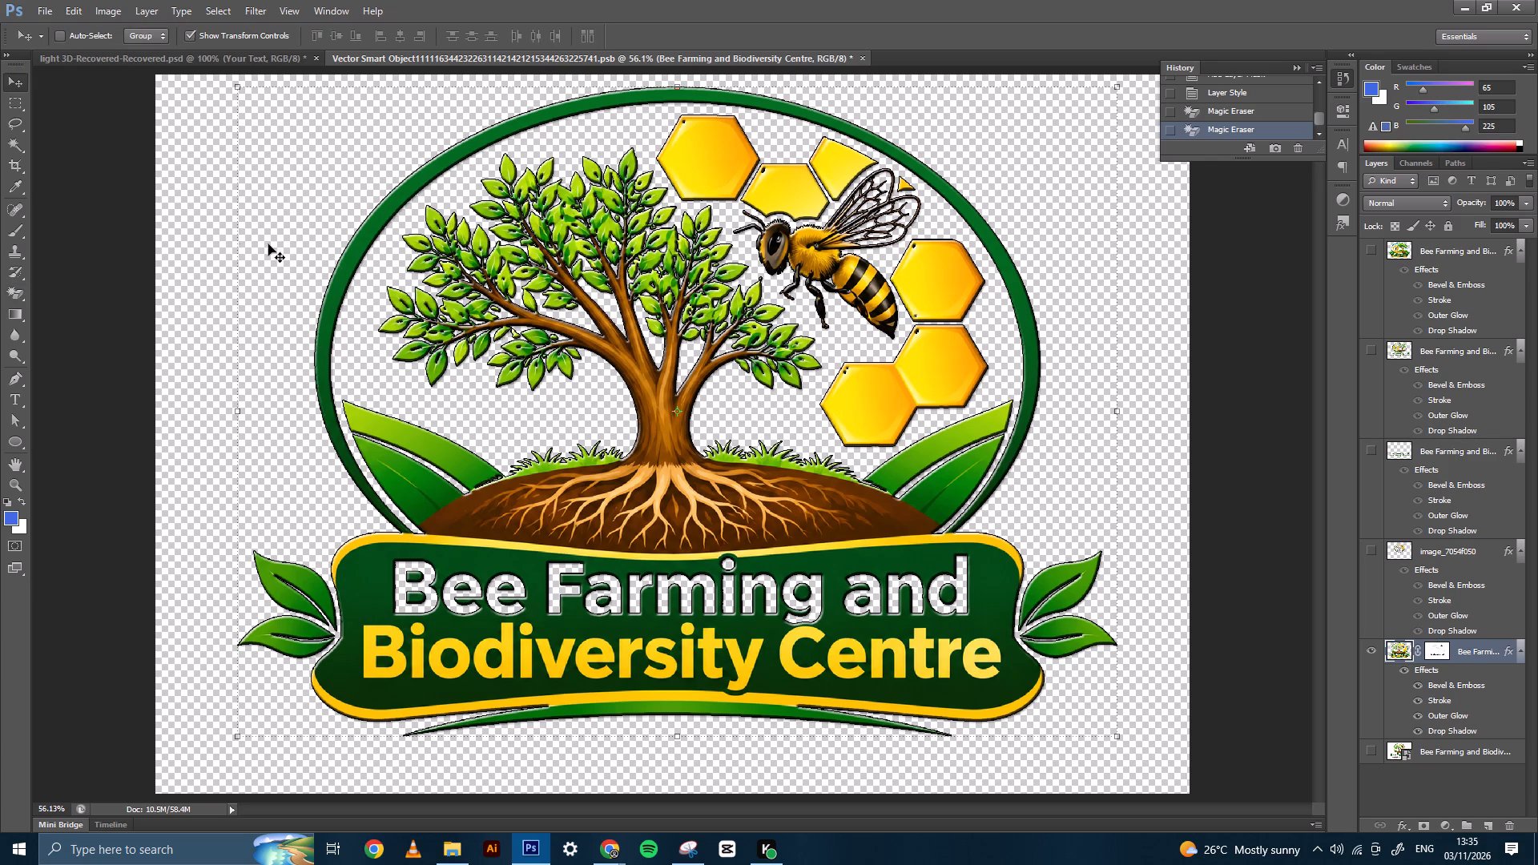
{"action": "key", "text": "ctrl+s"}
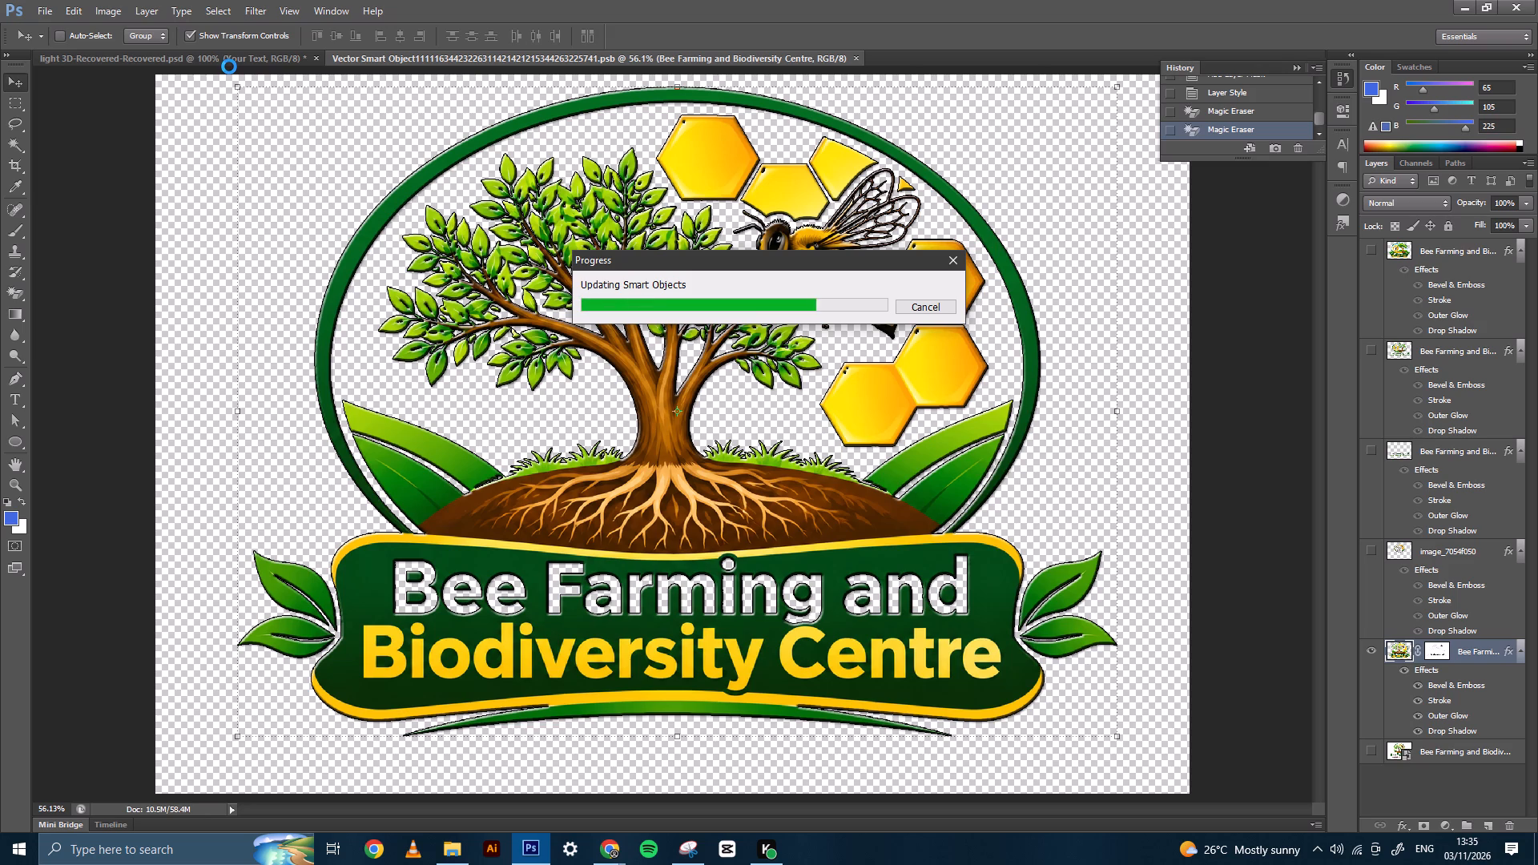
{"action": "left_click", "coordinate": [229, 66]}
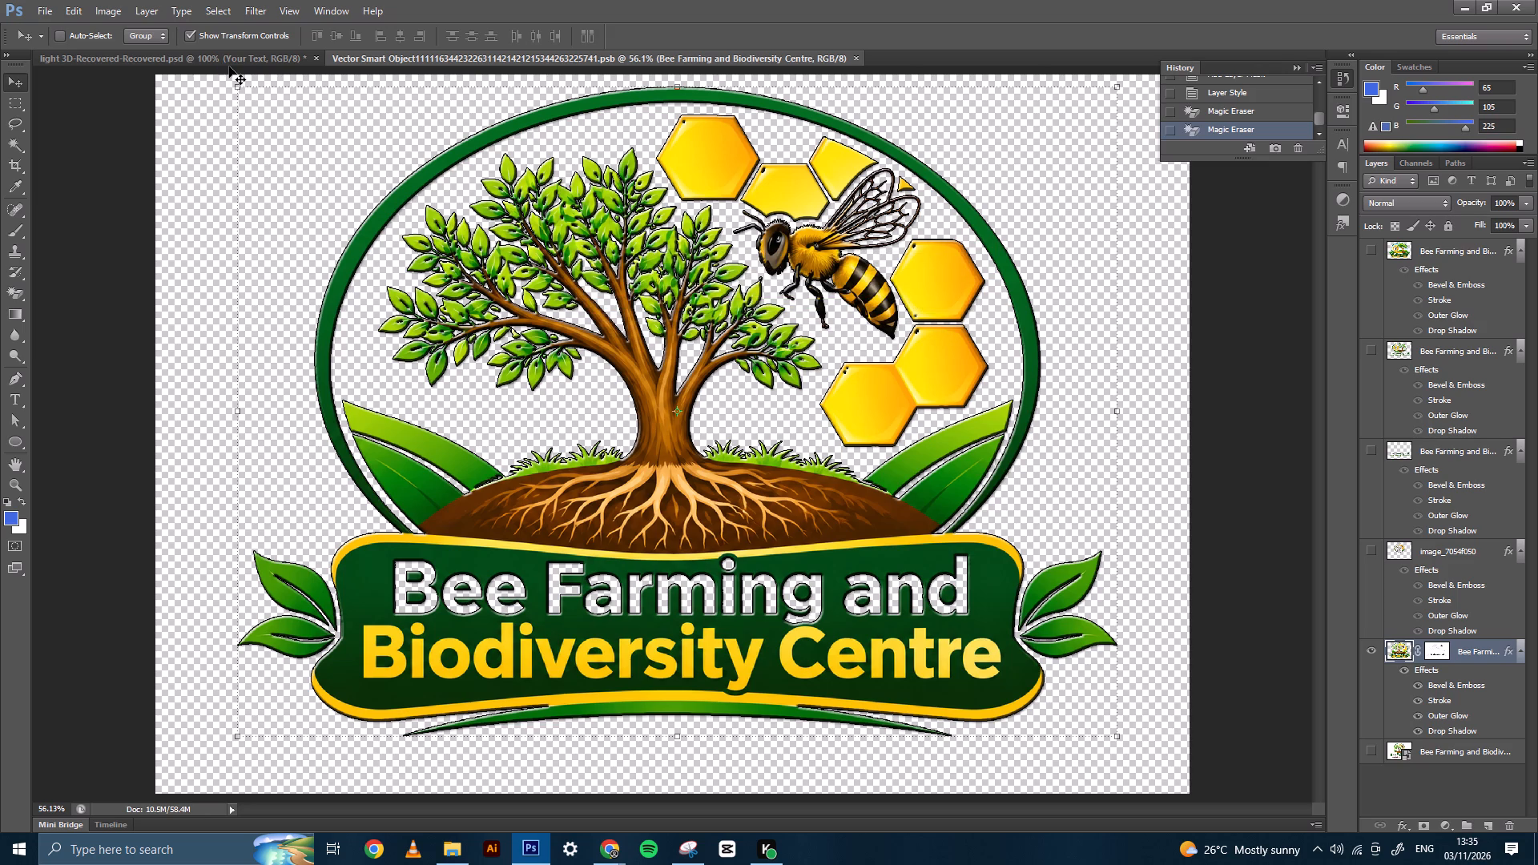
{"action": "left_click", "coordinate": [232, 55]}
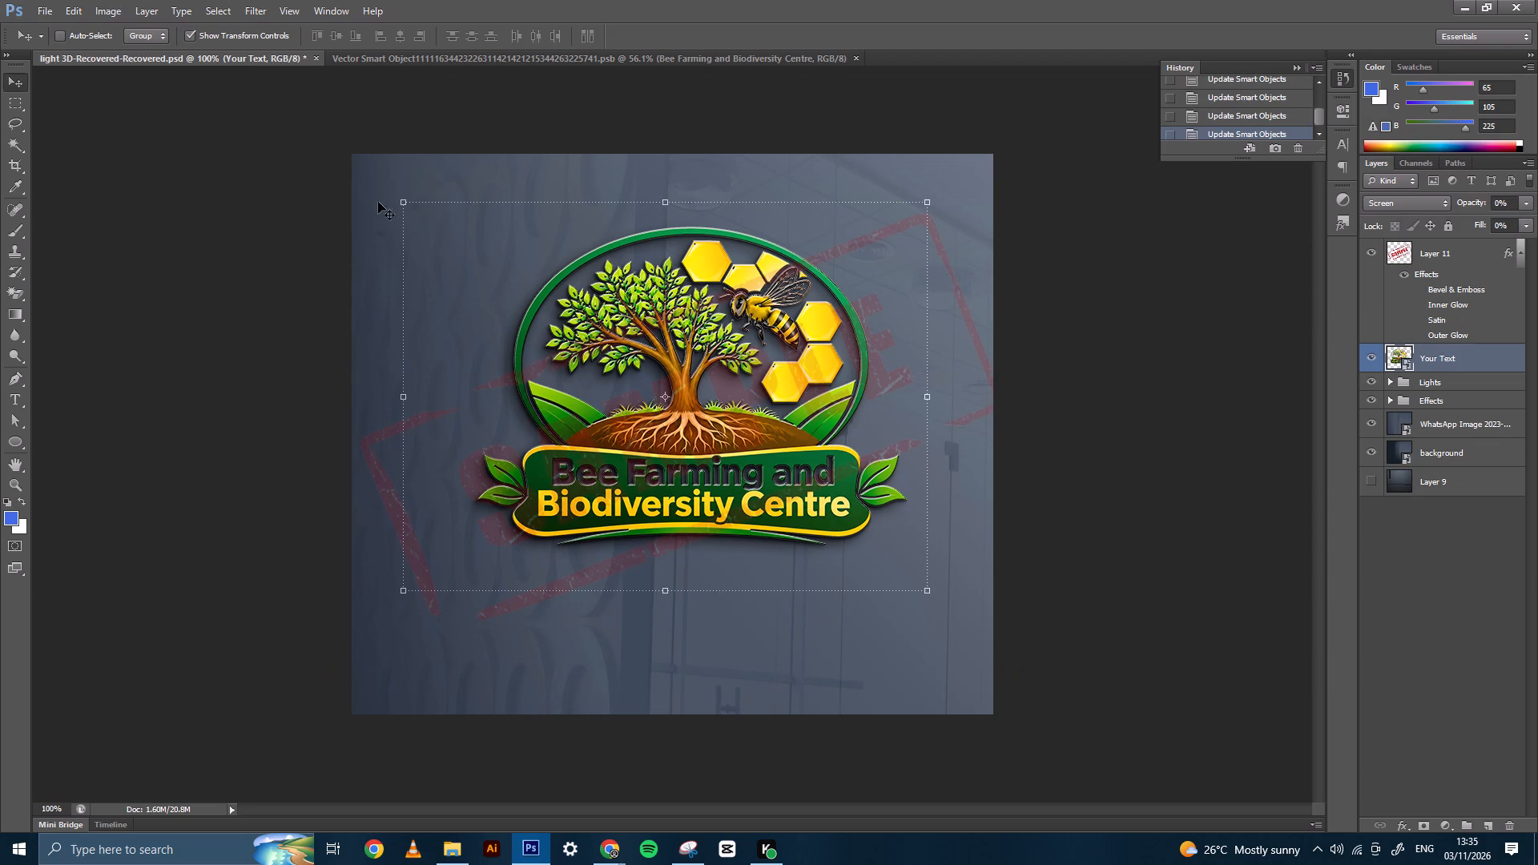
Save the mockup as a JPEG named 5 in the bee farming folder.
{"action": "key", "text": "ctrl+shift+s"}
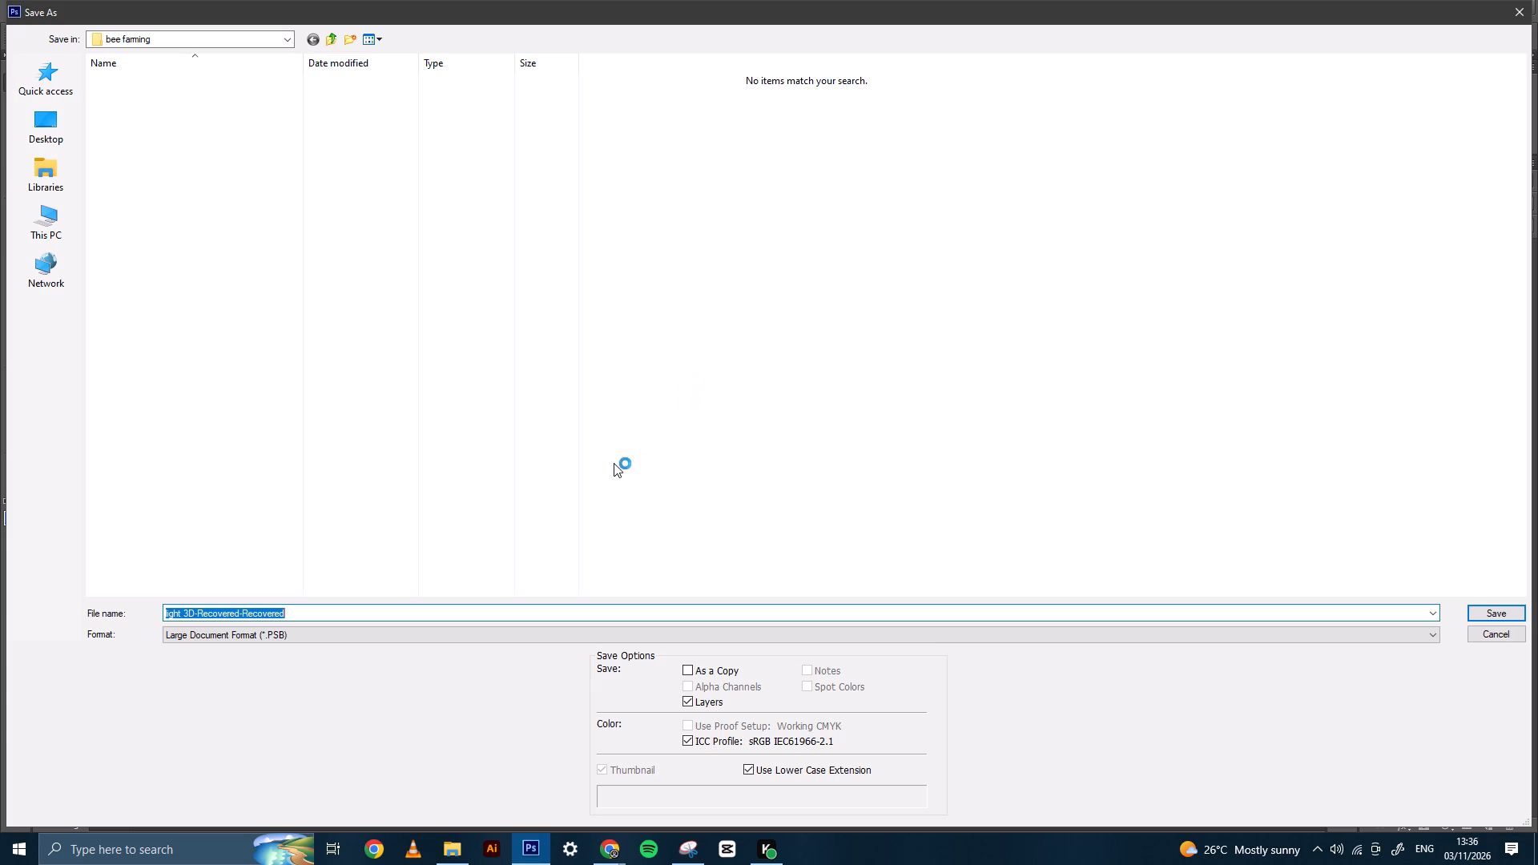
{"action": "key", "text": "5"}
{"action": "left_click", "coordinate": [289, 632]}
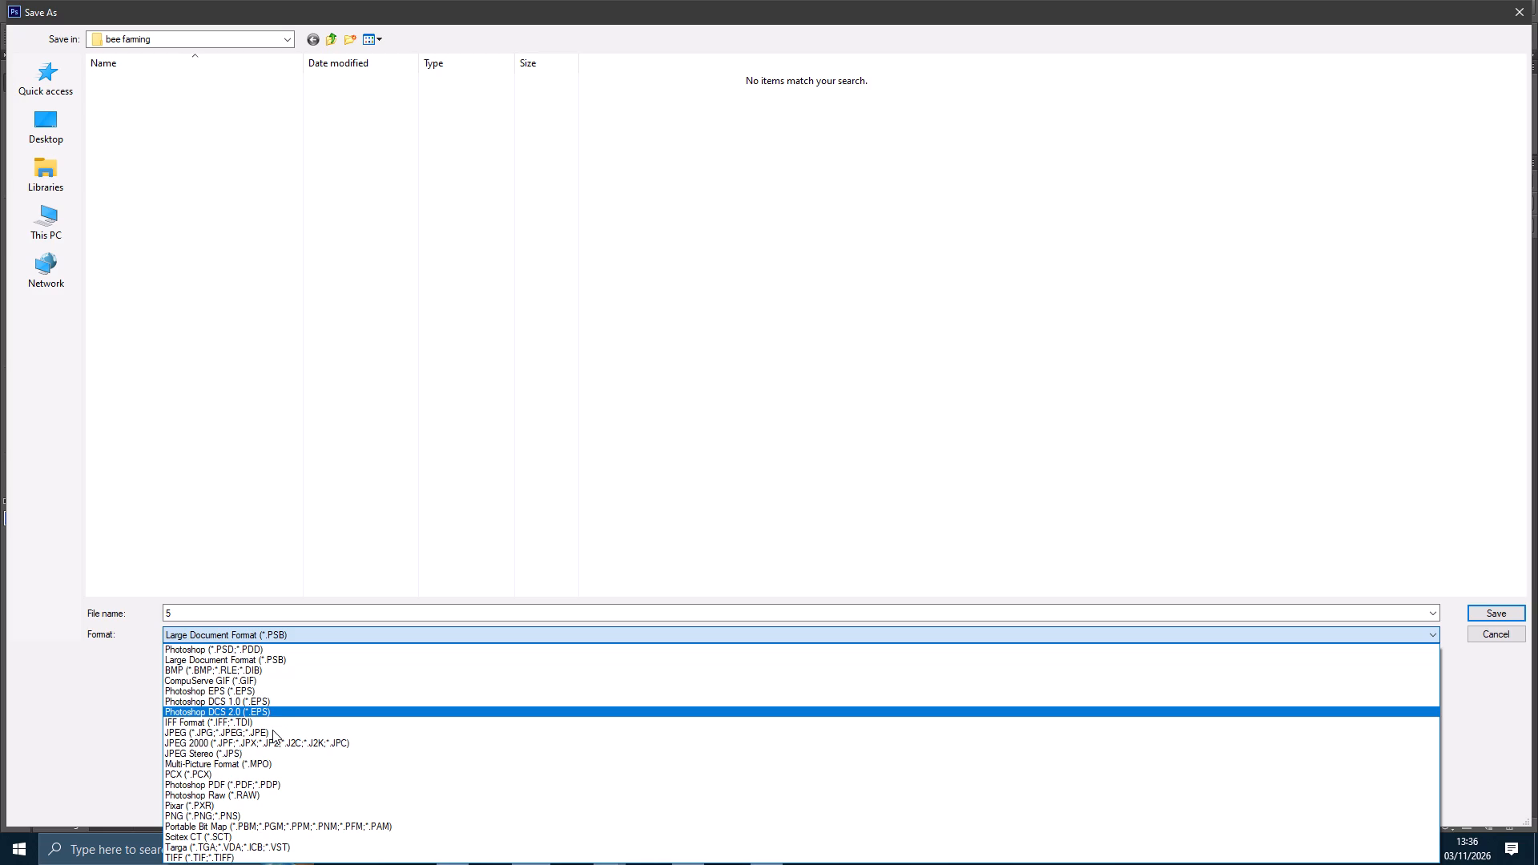
{"action": "left_click", "coordinate": [272, 730]}
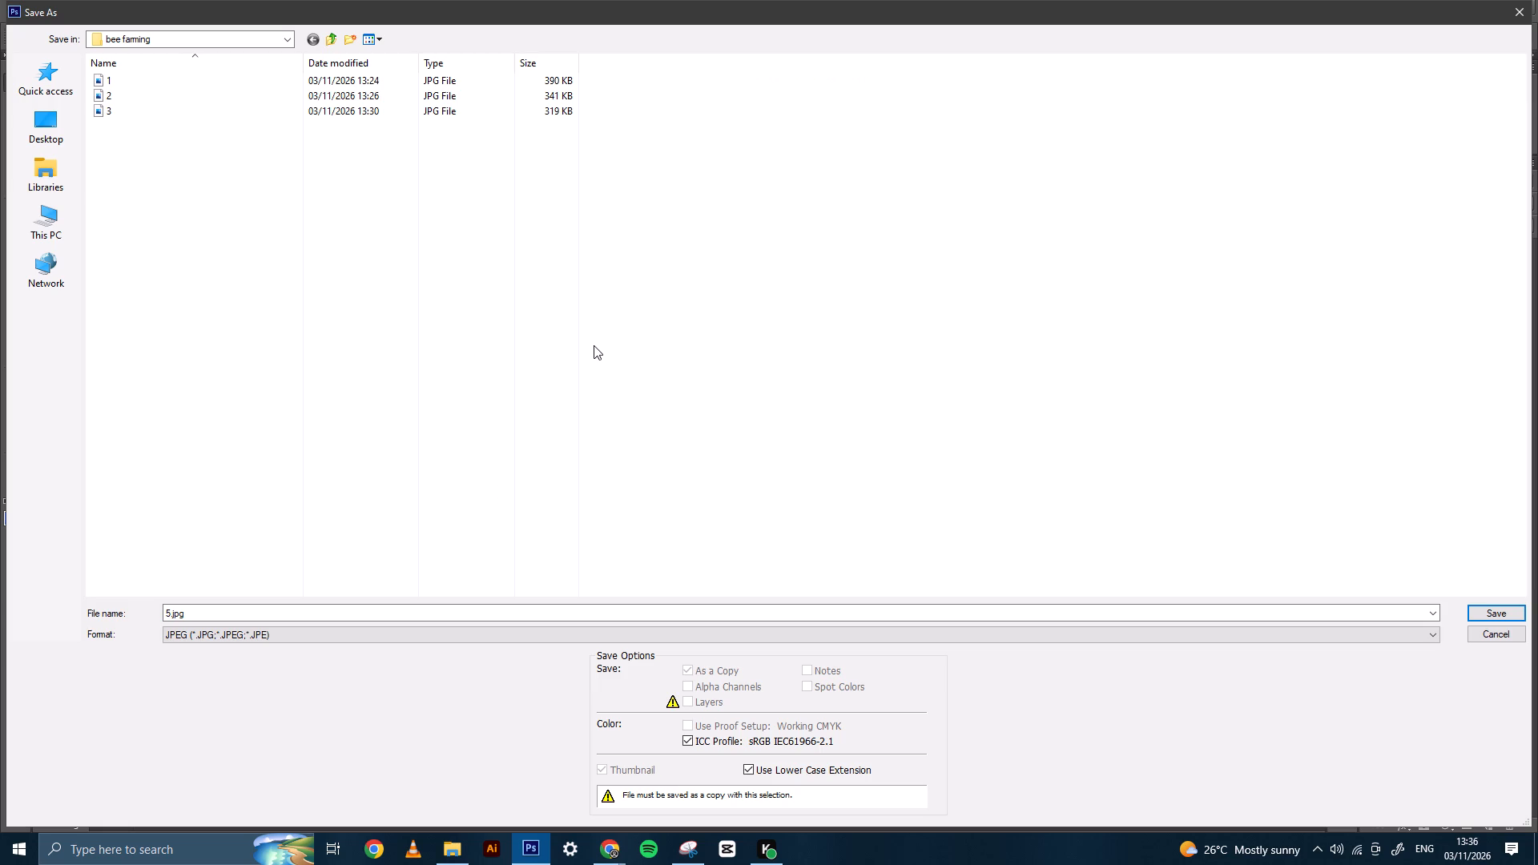
{"action": "key", "text": "Return"}
{"action": "key", "text": "Return"}
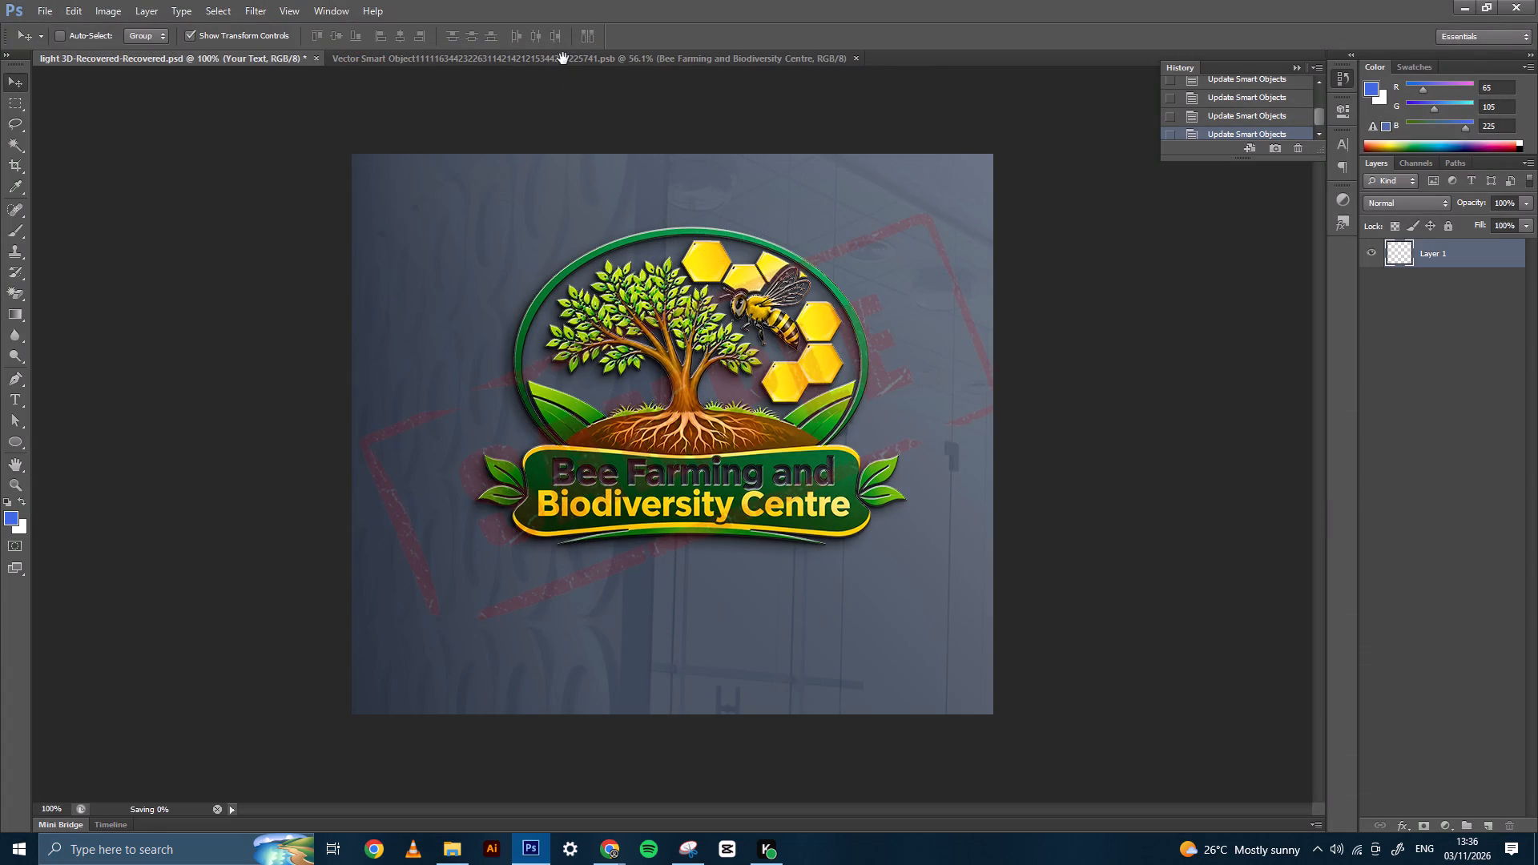
In the logo smart object, hide the masked logo layer, then show and select the bottom Bee Farming and Biodiversity Logo layer.
{"action": "left_click", "coordinate": [567, 58]}
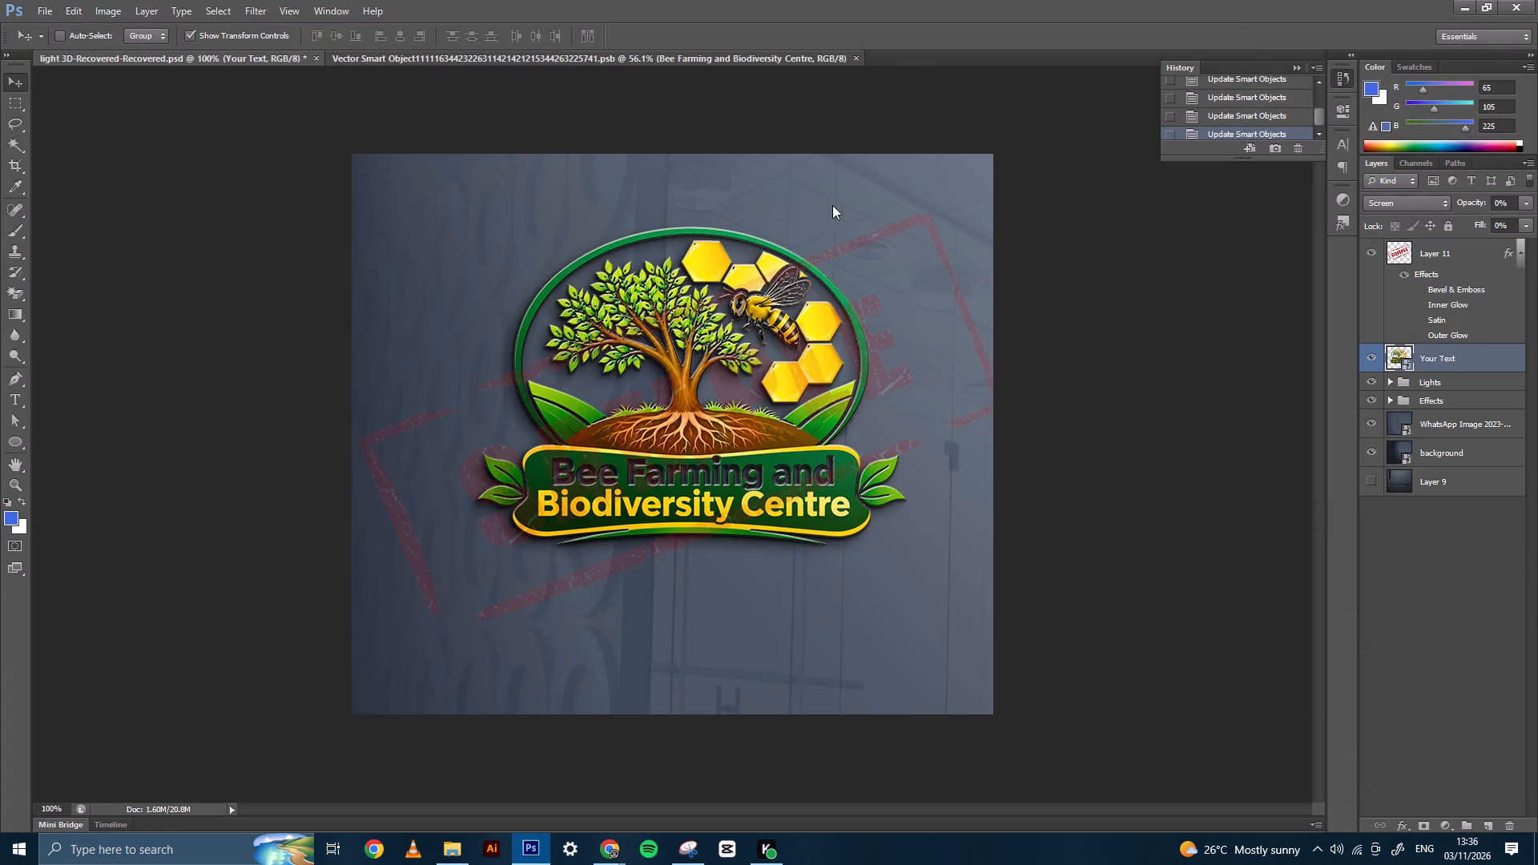
{"action": "left_click", "coordinate": [1371, 669]}
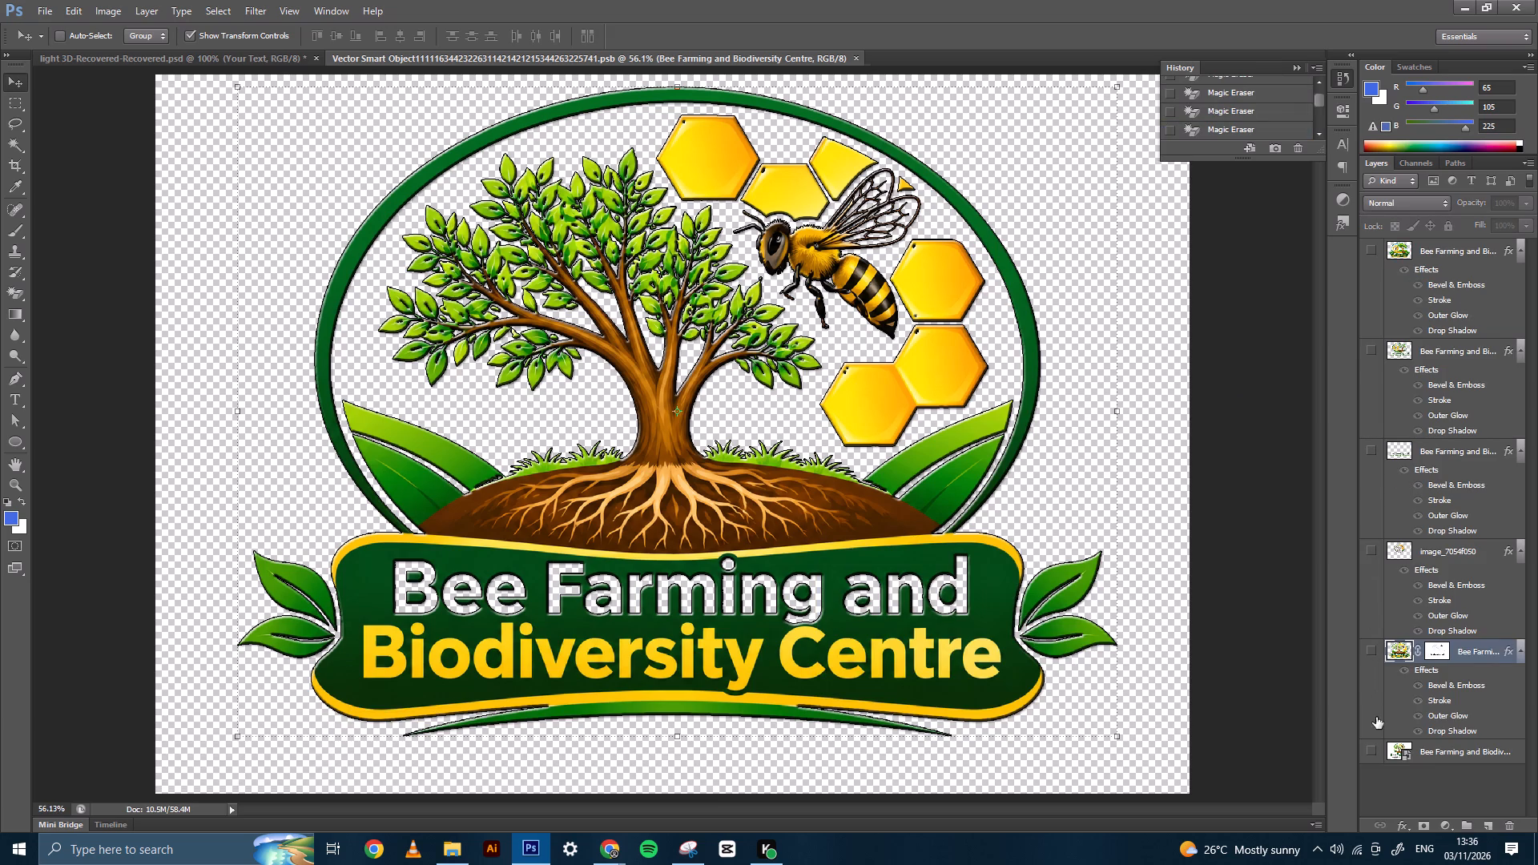
{"action": "left_click", "coordinate": [1379, 749]}
{"action": "left_click", "coordinate": [1426, 750]}
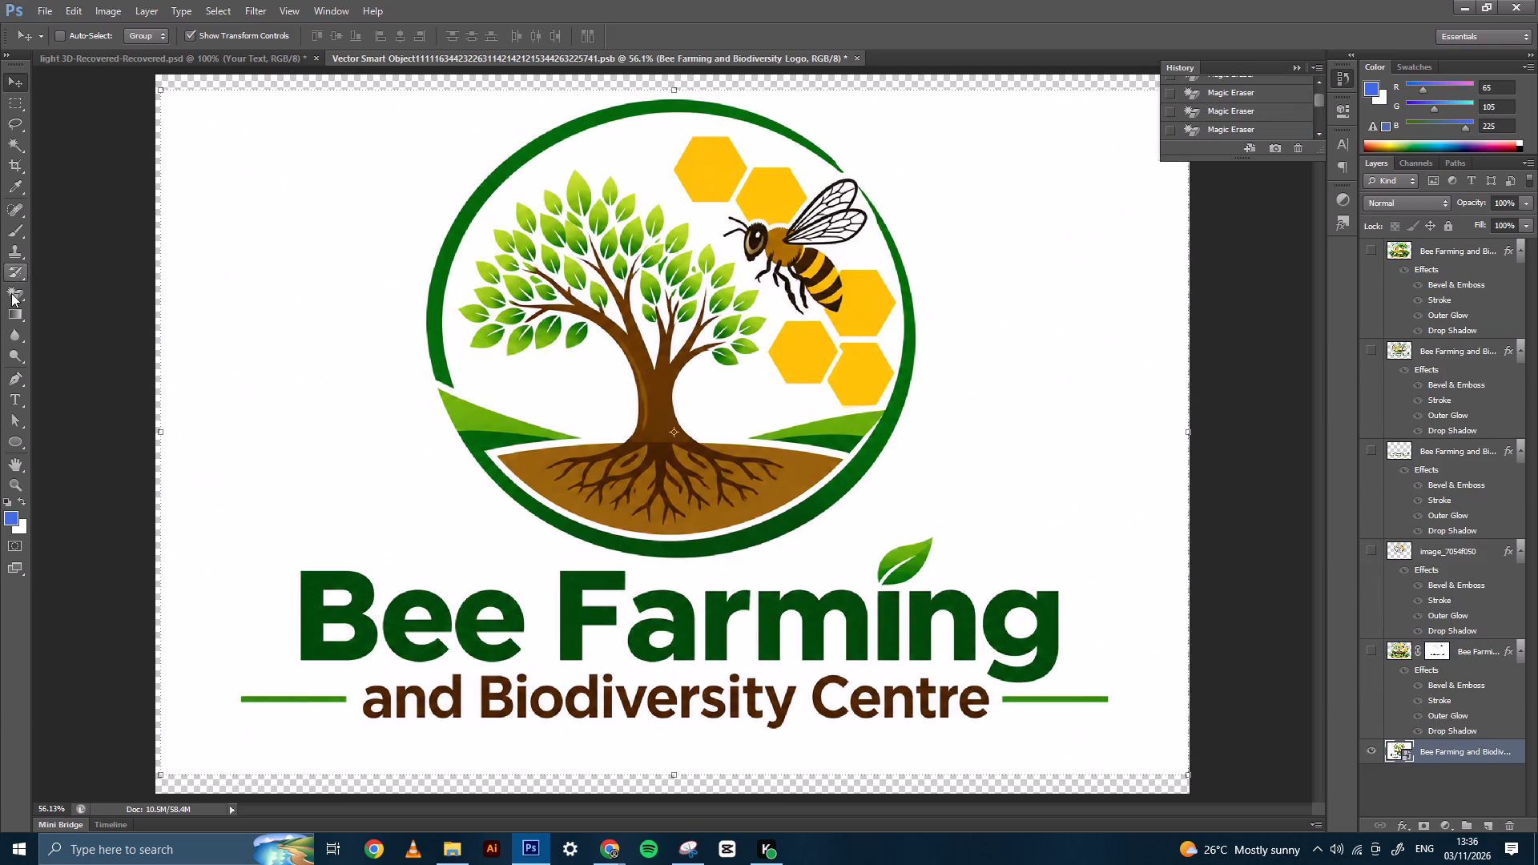
Rasterize the bottom logo layer and remove its white background and the patch between the bee's legs with the Magic Eraser.
{"action": "left_click", "coordinate": [11, 293]}
{"action": "left_click", "coordinate": [397, 388]}
{"action": "left_click", "coordinate": [759, 333]}
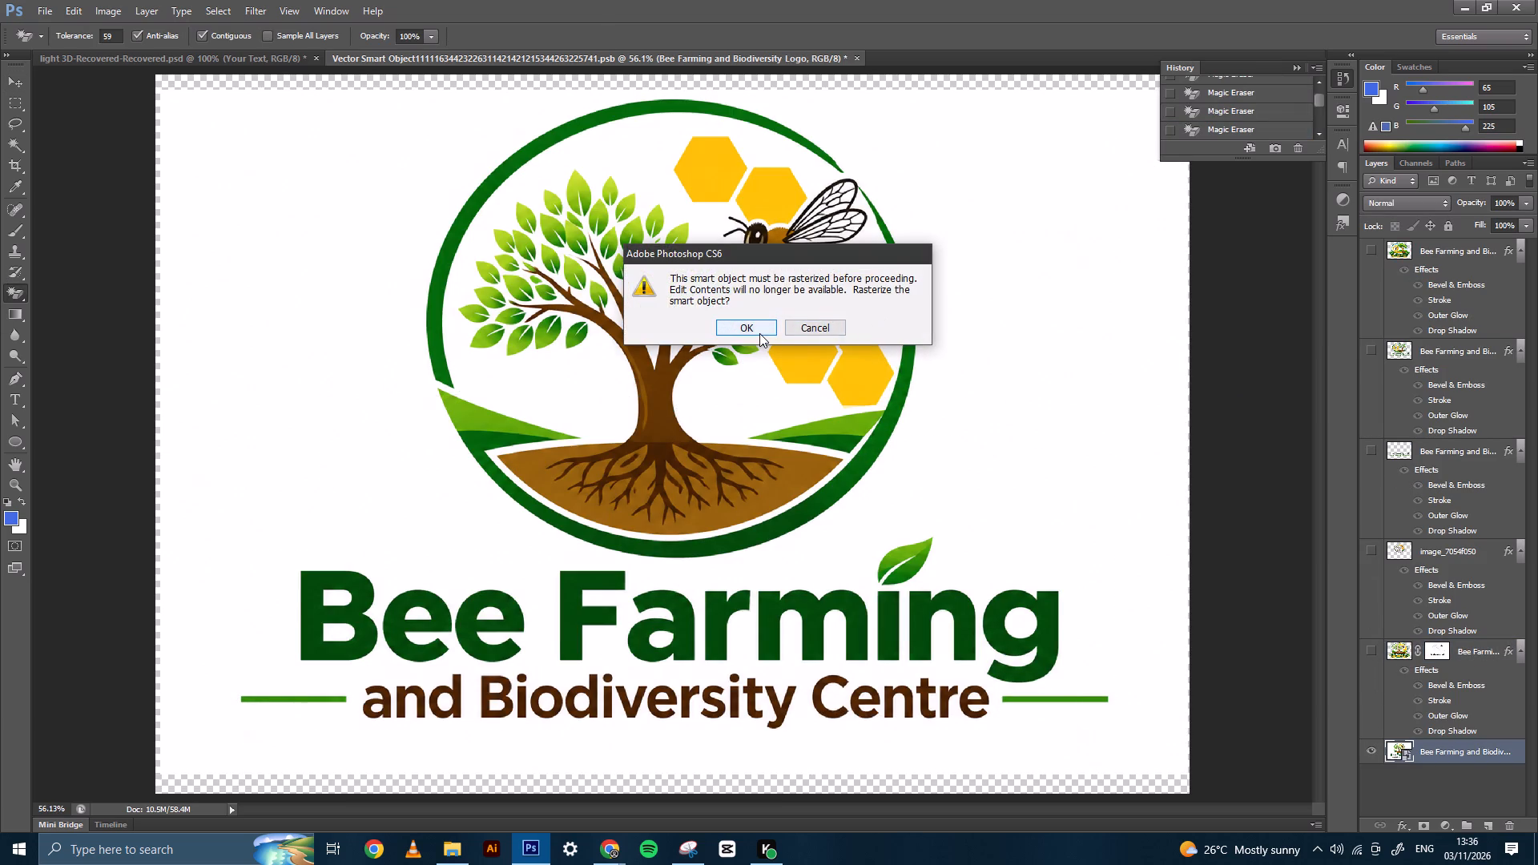
{"action": "left_click", "coordinate": [1021, 347]}
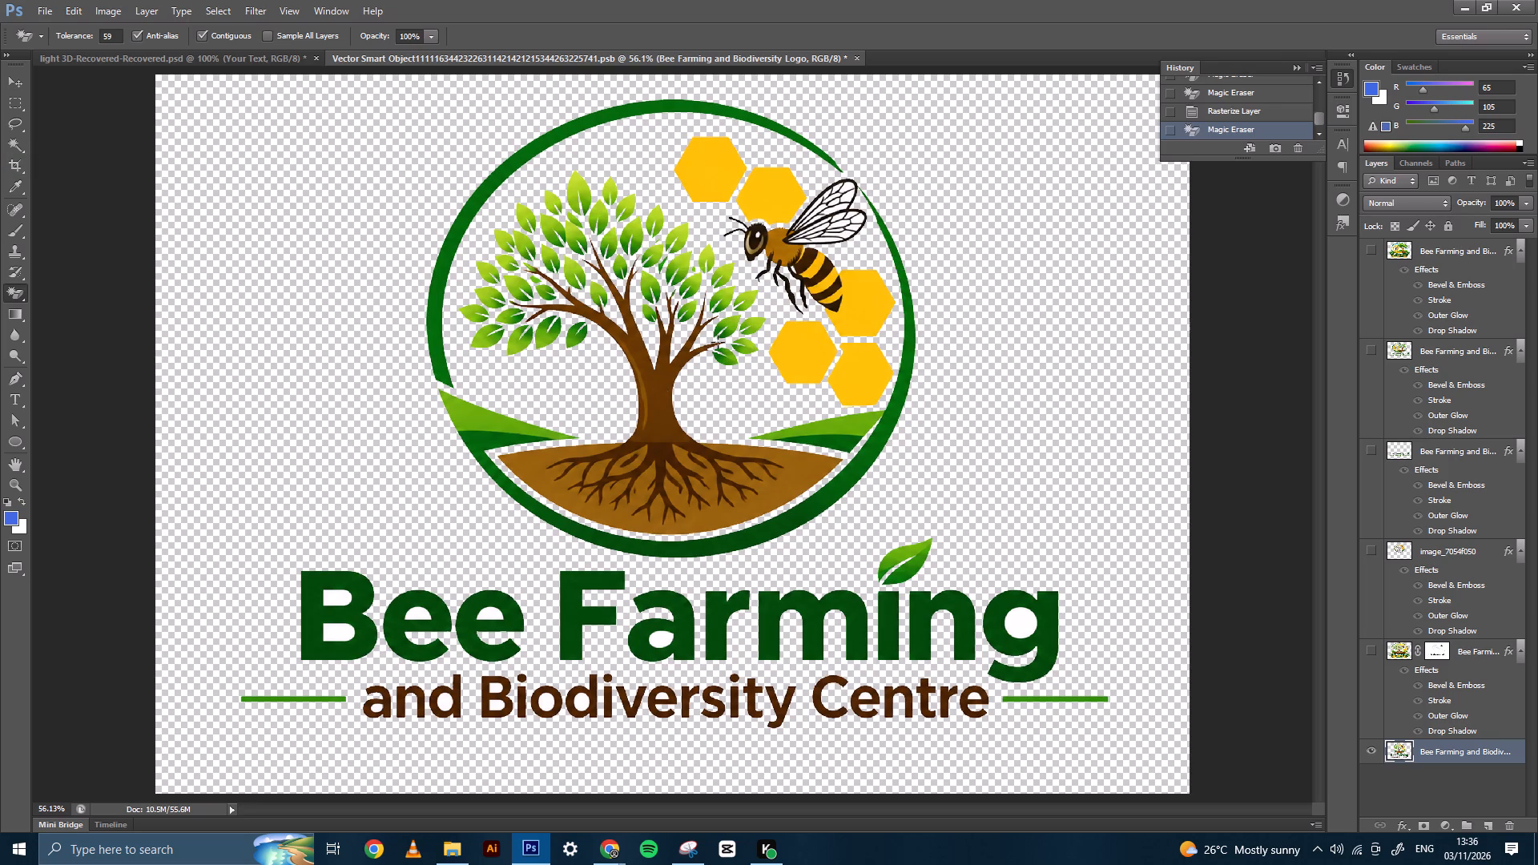
{"action": "left_click", "coordinate": [792, 270]}
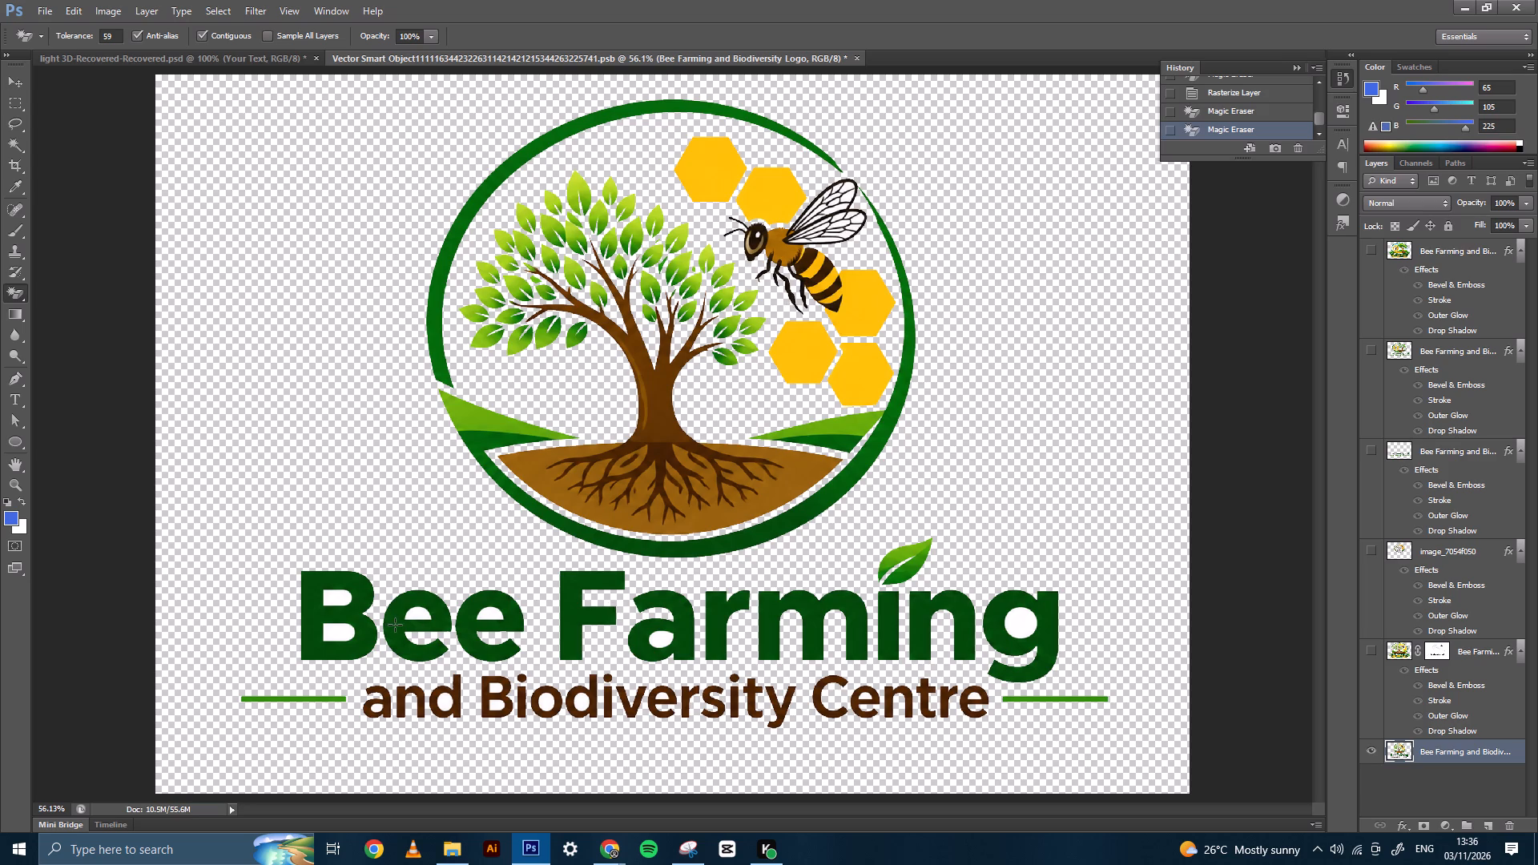
Erase the enclosed white areas inside the letters B, e, e, a and g of "Bee Farming" with the Magic Eraser.
{"action": "left_click", "coordinate": [337, 604]}
{"action": "left_click", "coordinate": [337, 631]}
{"action": "left_click", "coordinate": [417, 613]}
{"action": "left_click", "coordinate": [489, 614]}
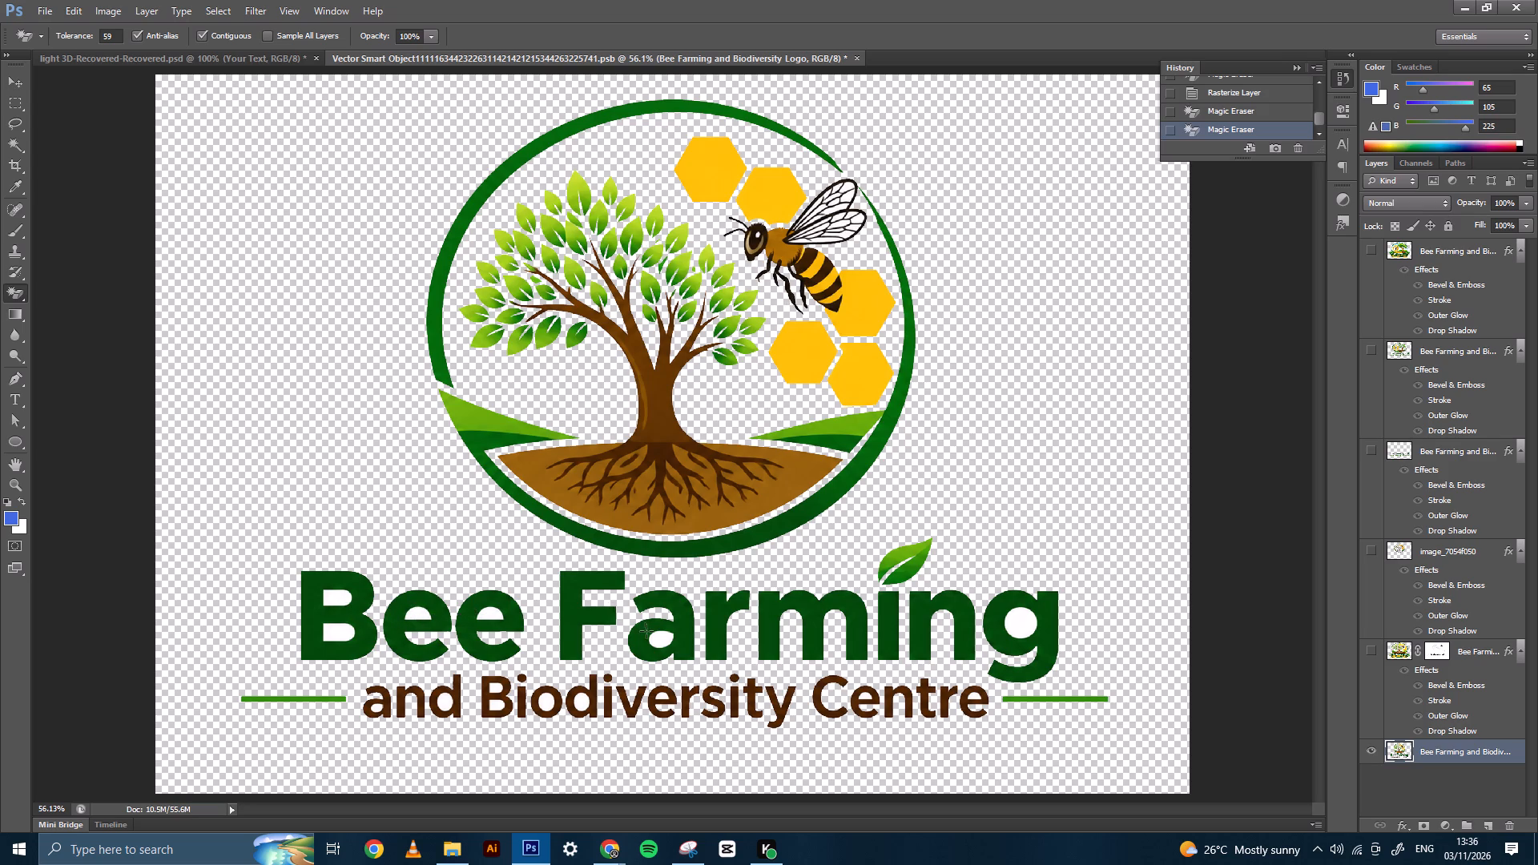
{"action": "left_click", "coordinate": [662, 636]}
{"action": "left_click", "coordinate": [1027, 625]}
Erase the enclosed white areas inside the letters of "and Biodiversity Centre" with the Magic Eraser.
{"action": "left_click", "coordinate": [973, 694]}
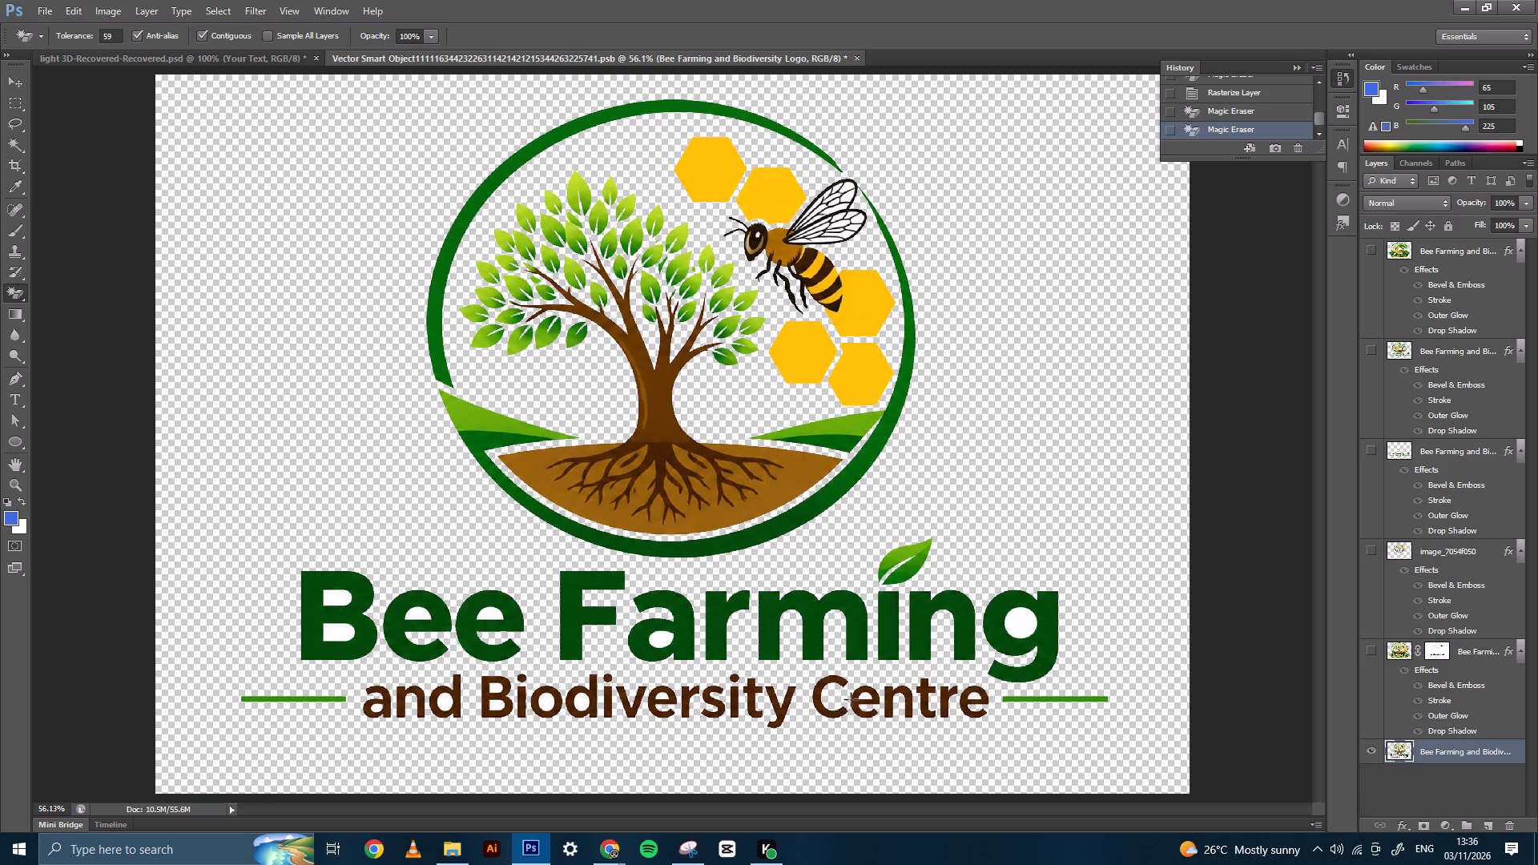
{"action": "left_click", "coordinate": [864, 695]}
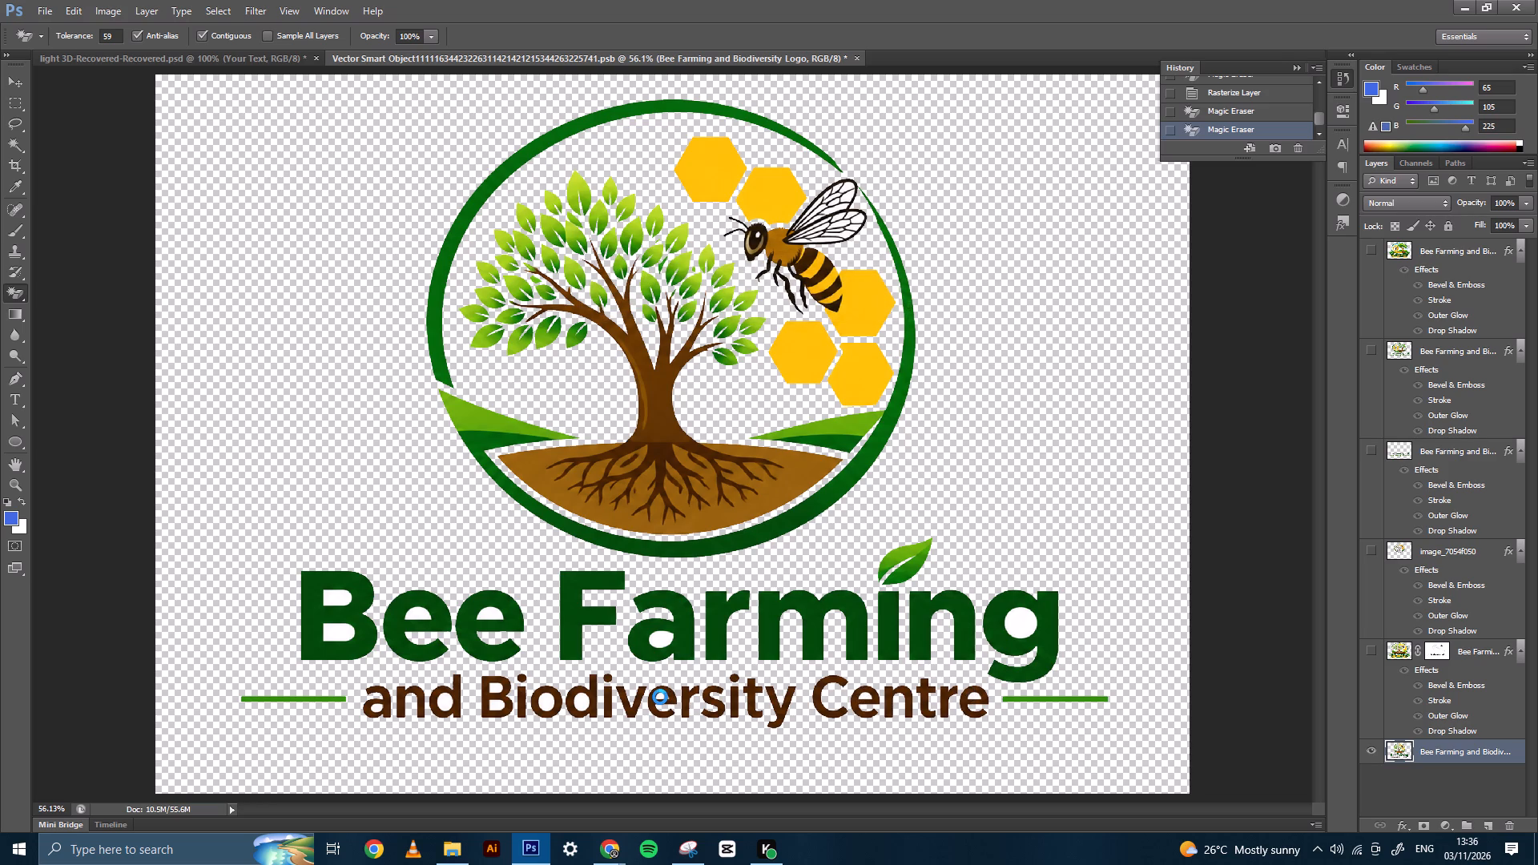
{"action": "left_click", "coordinate": [660, 697]}
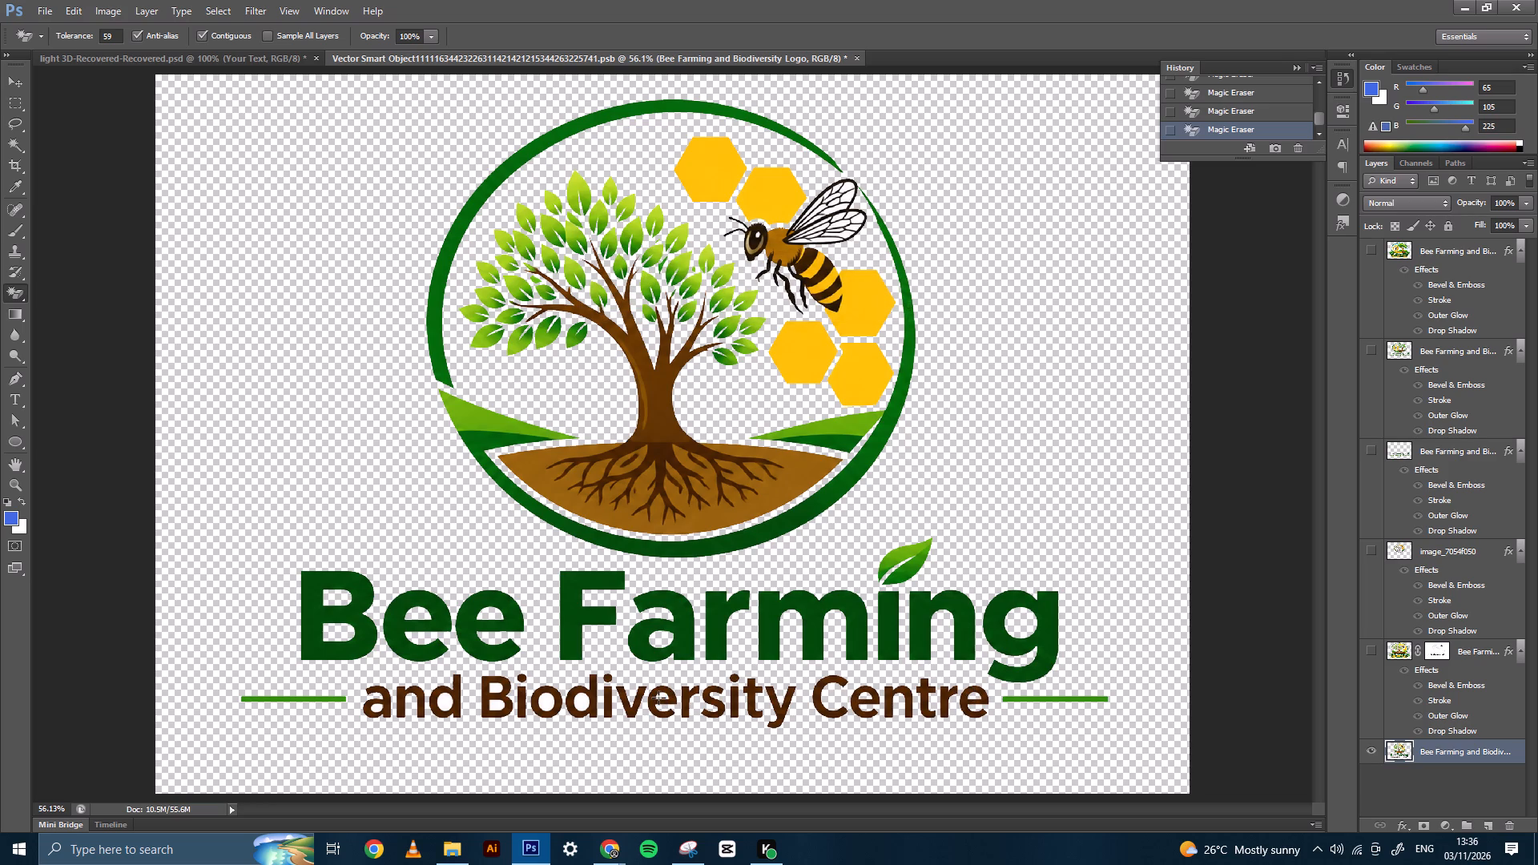
{"action": "left_click", "coordinate": [582, 700]}
{"action": "left_click", "coordinate": [548, 698]}
{"action": "left_click", "coordinate": [494, 706]}
{"action": "left_click", "coordinate": [493, 688]}
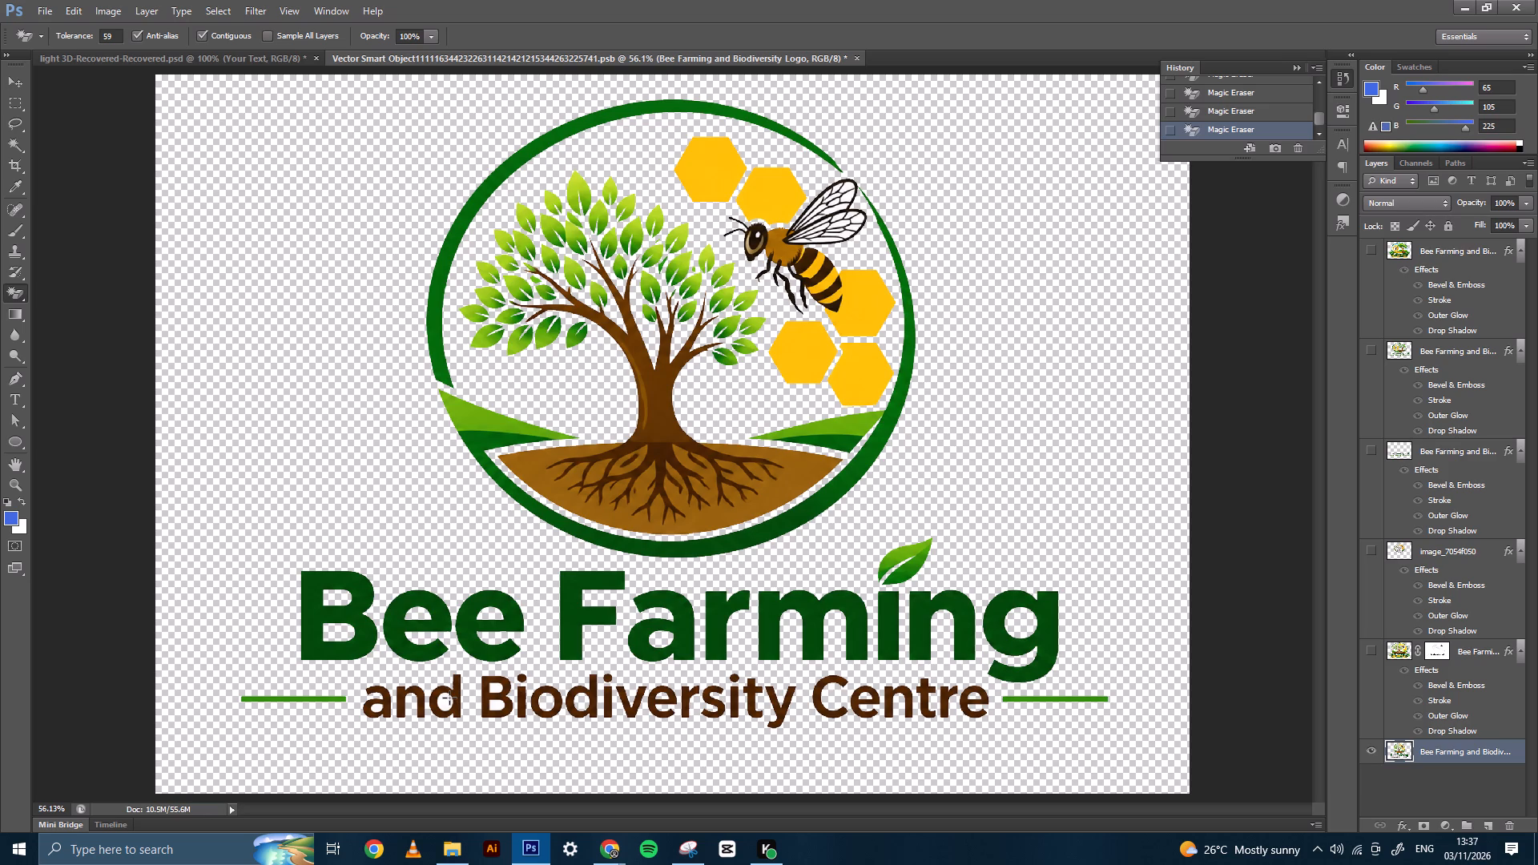
{"action": "left_click", "coordinate": [439, 702]}
{"action": "left_click", "coordinate": [441, 702]}
{"action": "left_click", "coordinate": [375, 709]}
Apply Bevel & Emboss with Contour, Stroke, Outer Glow and Drop Shadow to the bottom logo layer, leaving Texture off.
{"action": "left_click", "coordinate": [14, 82]}
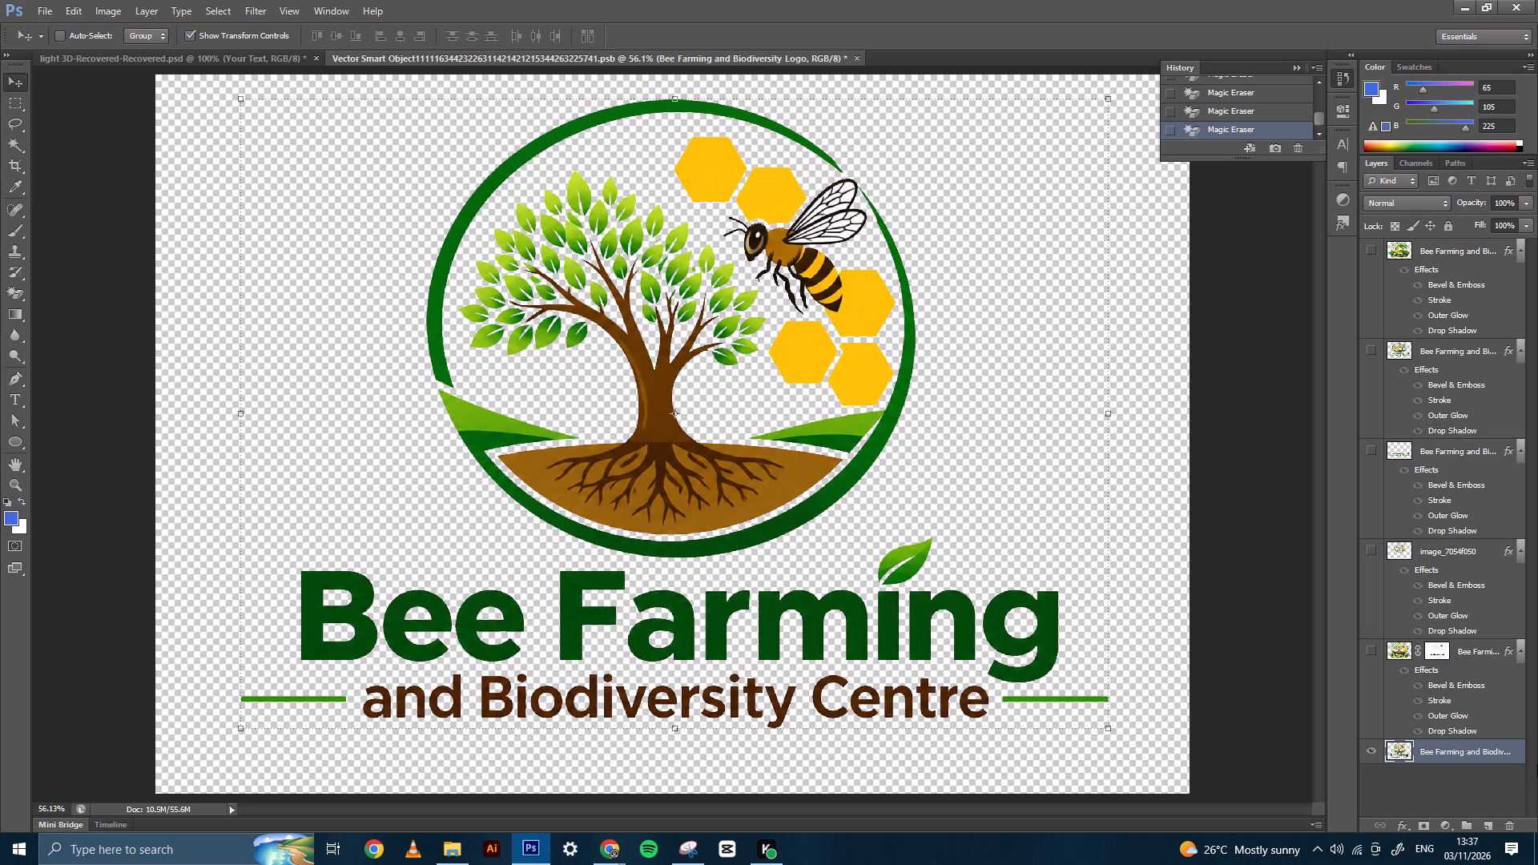
{"action": "left_click", "coordinate": [1403, 820]}
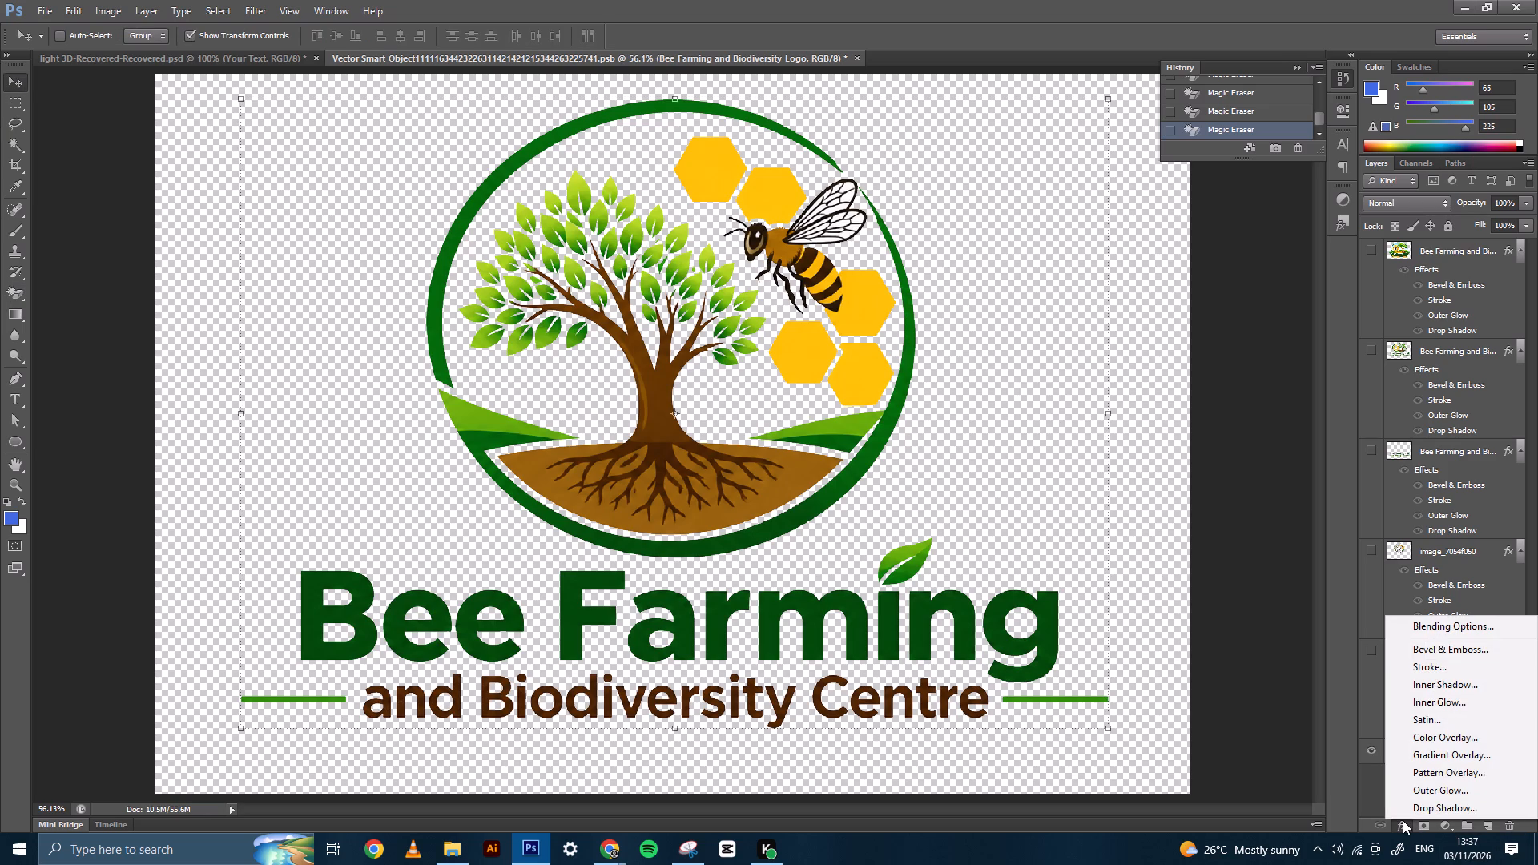
{"action": "left_click", "coordinate": [1435, 653]}
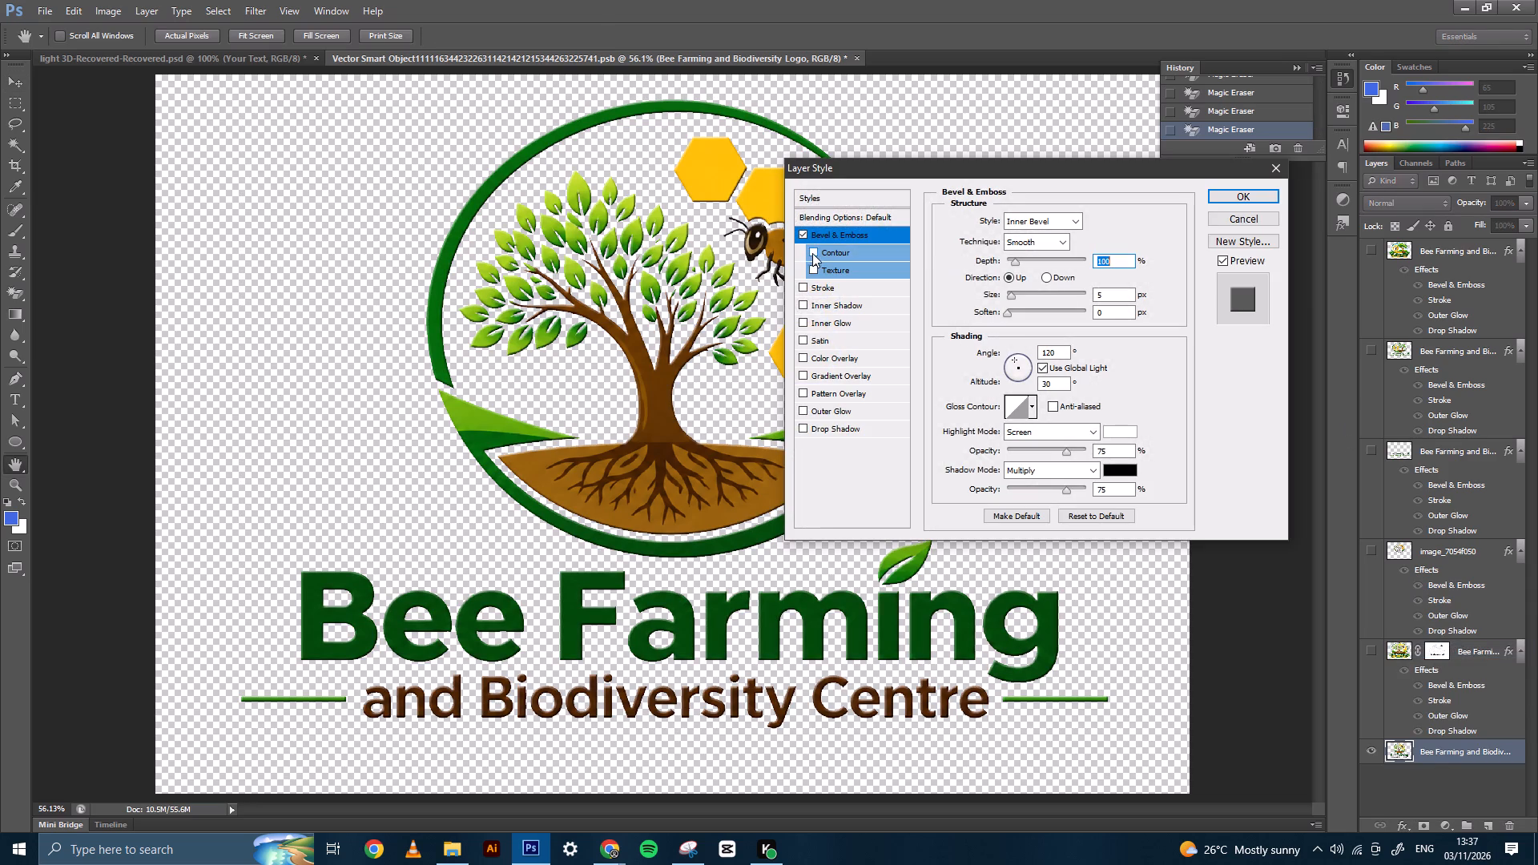
{"action": "left_click", "coordinate": [811, 253]}
{"action": "left_click", "coordinate": [813, 271]}
{"action": "left_click", "coordinate": [803, 286]}
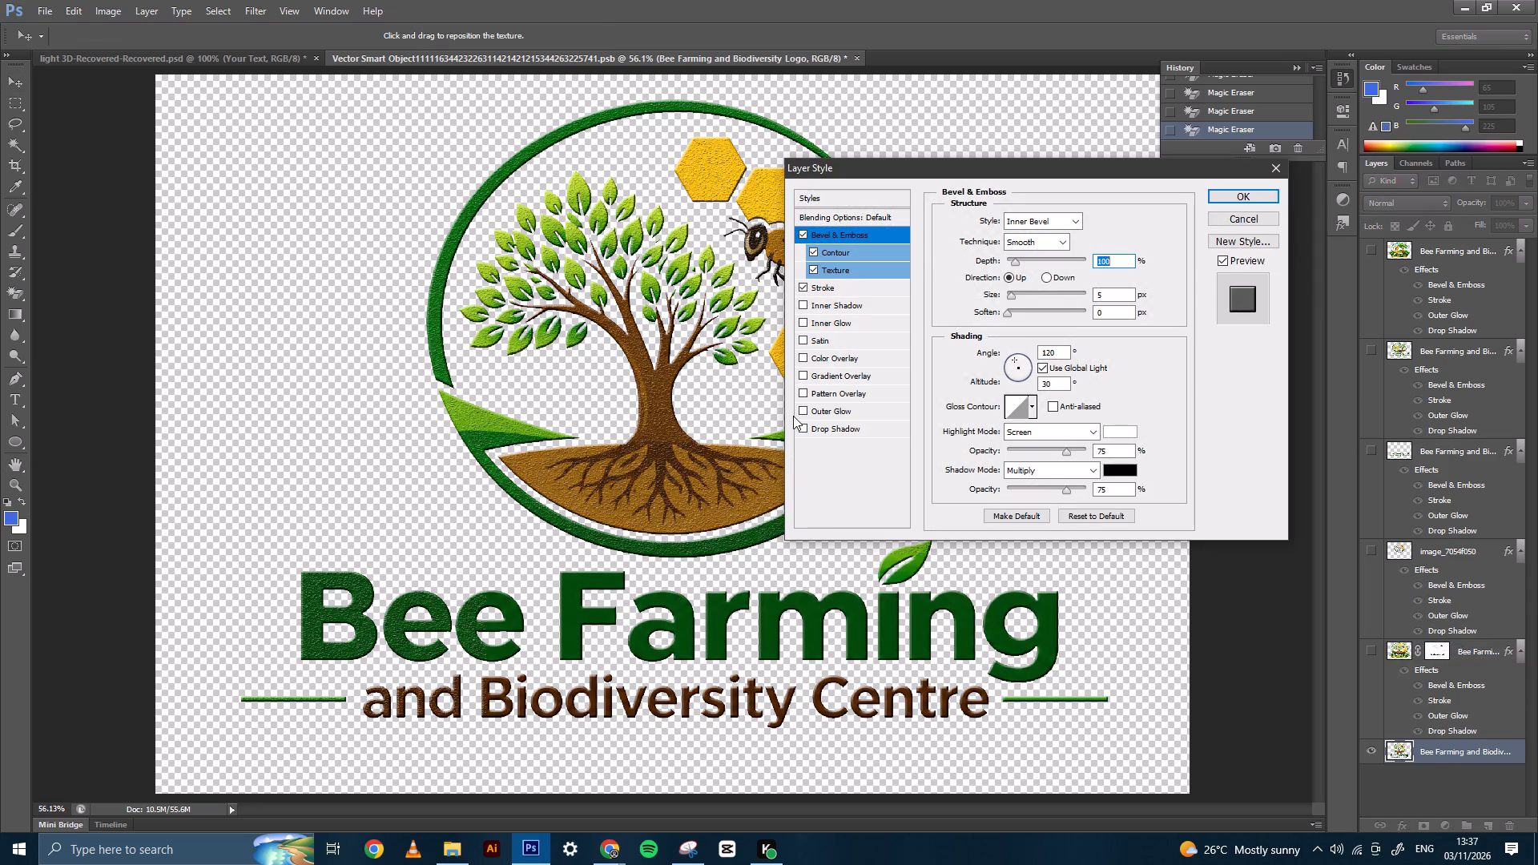
{"action": "left_click", "coordinate": [803, 412]}
{"action": "left_click", "coordinate": [804, 428]}
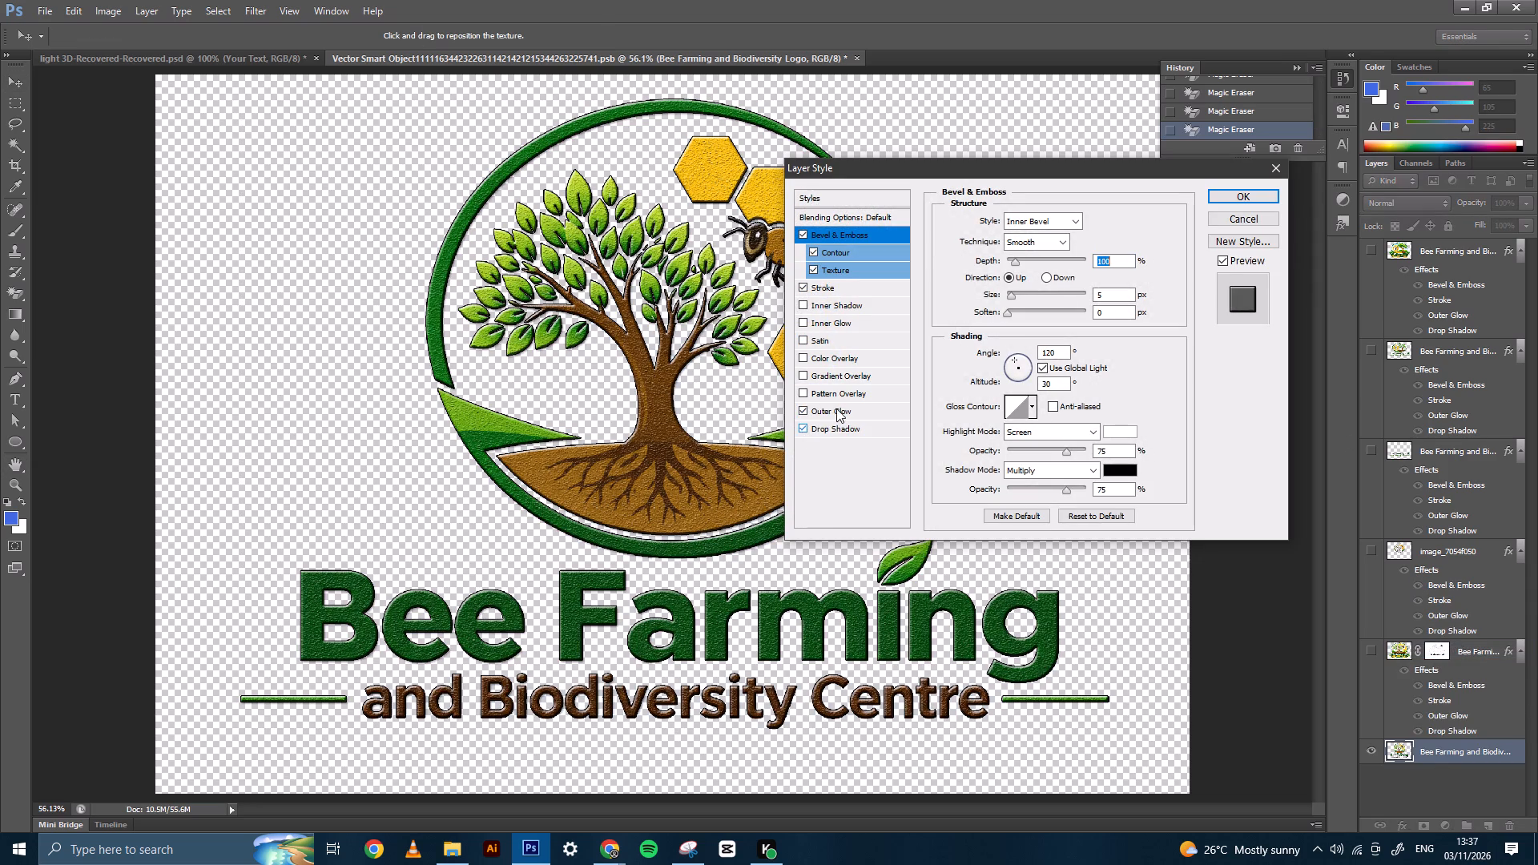
{"action": "left_click", "coordinate": [811, 268]}
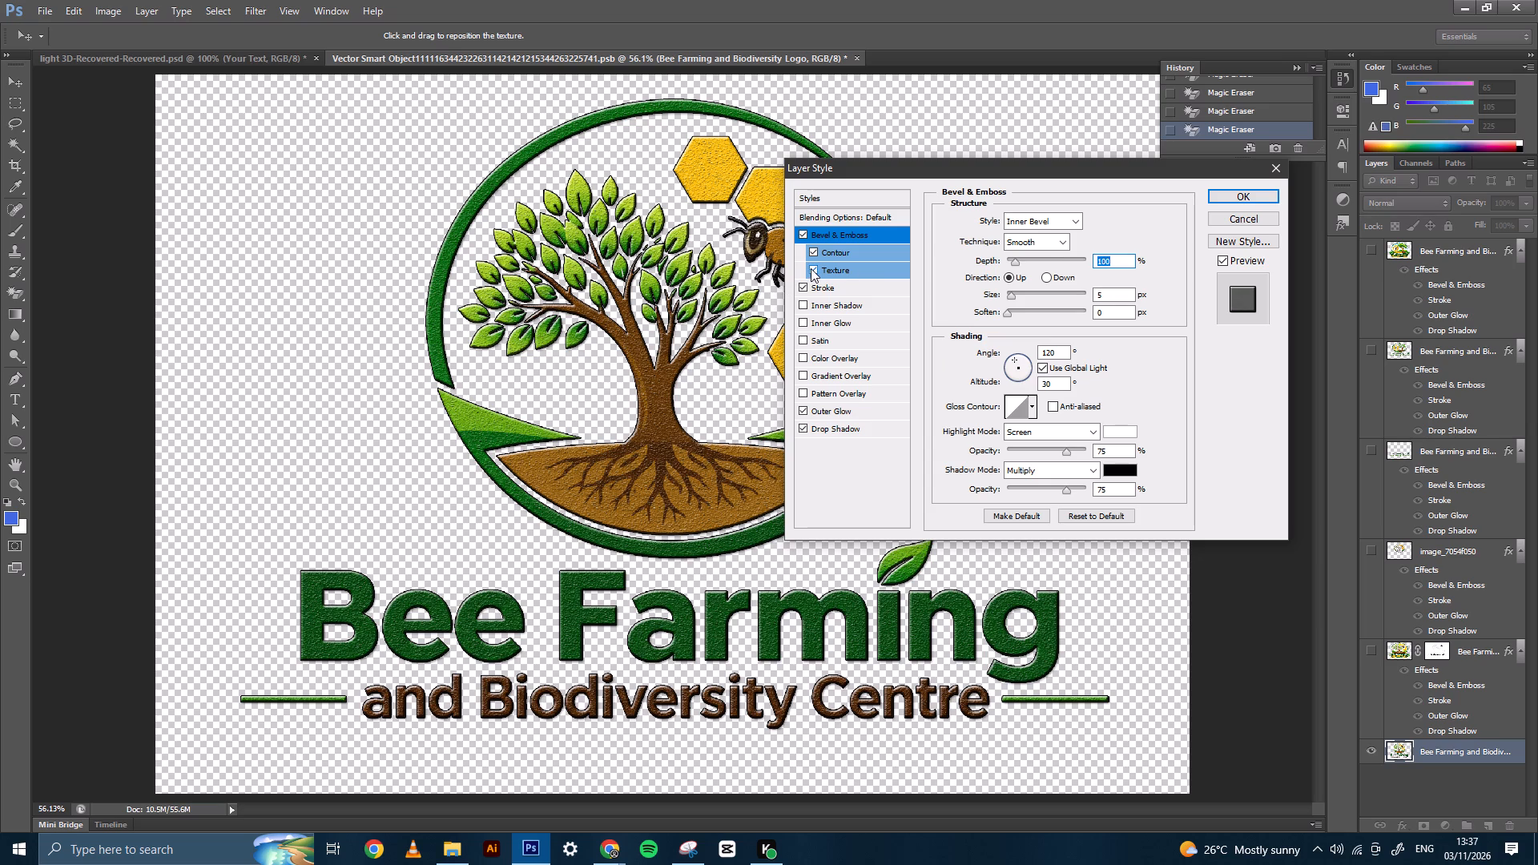
{"action": "left_click", "coordinate": [1232, 195]}
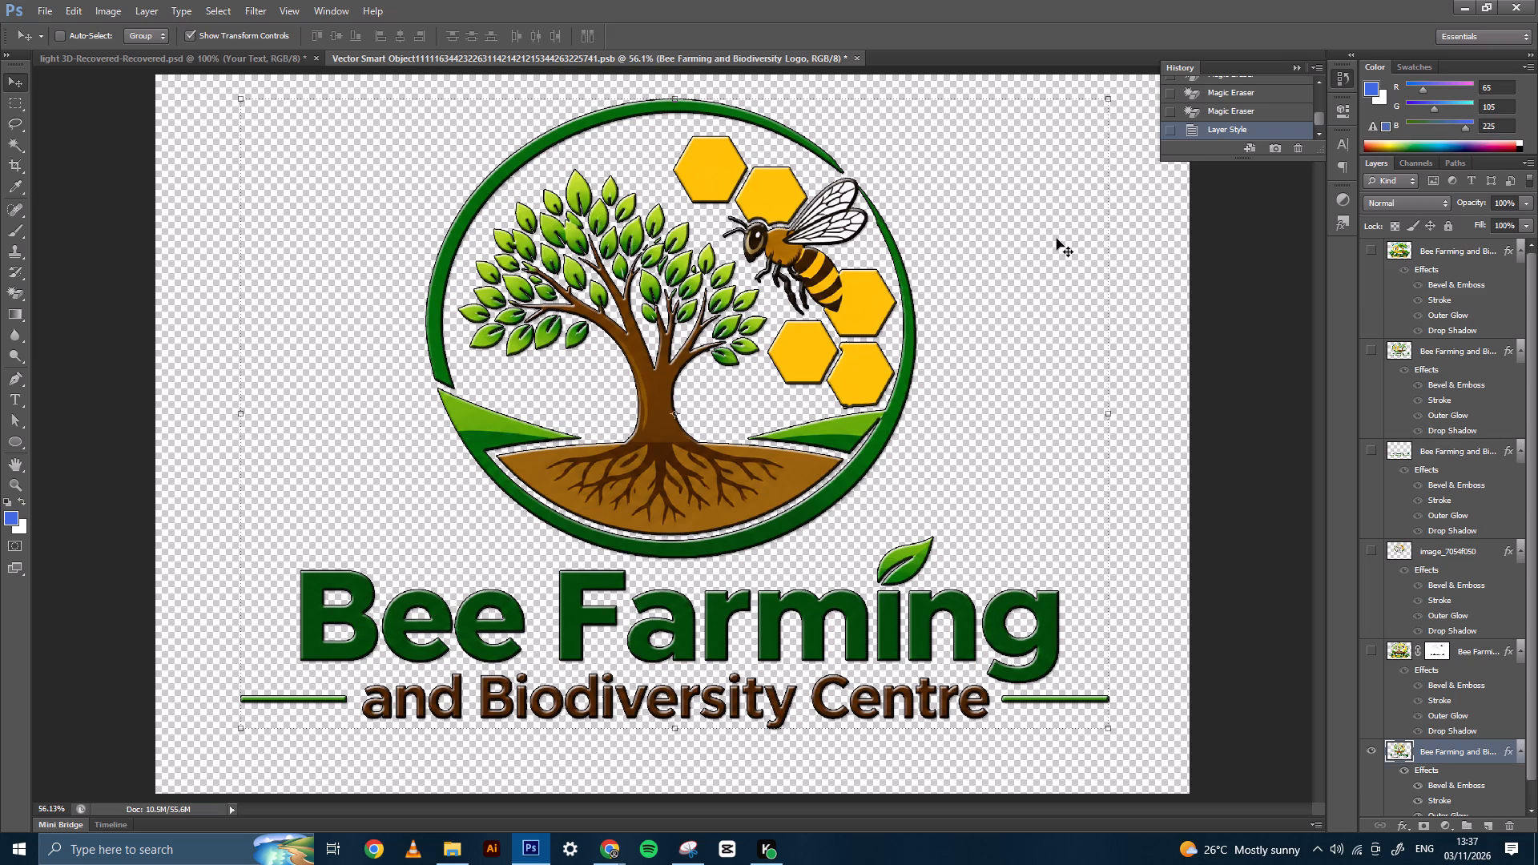
Save the logo smart object and return to the light 3D-Recovered-Recovered.psd mockup.
{"action": "left_click", "coordinate": [104, 57]}
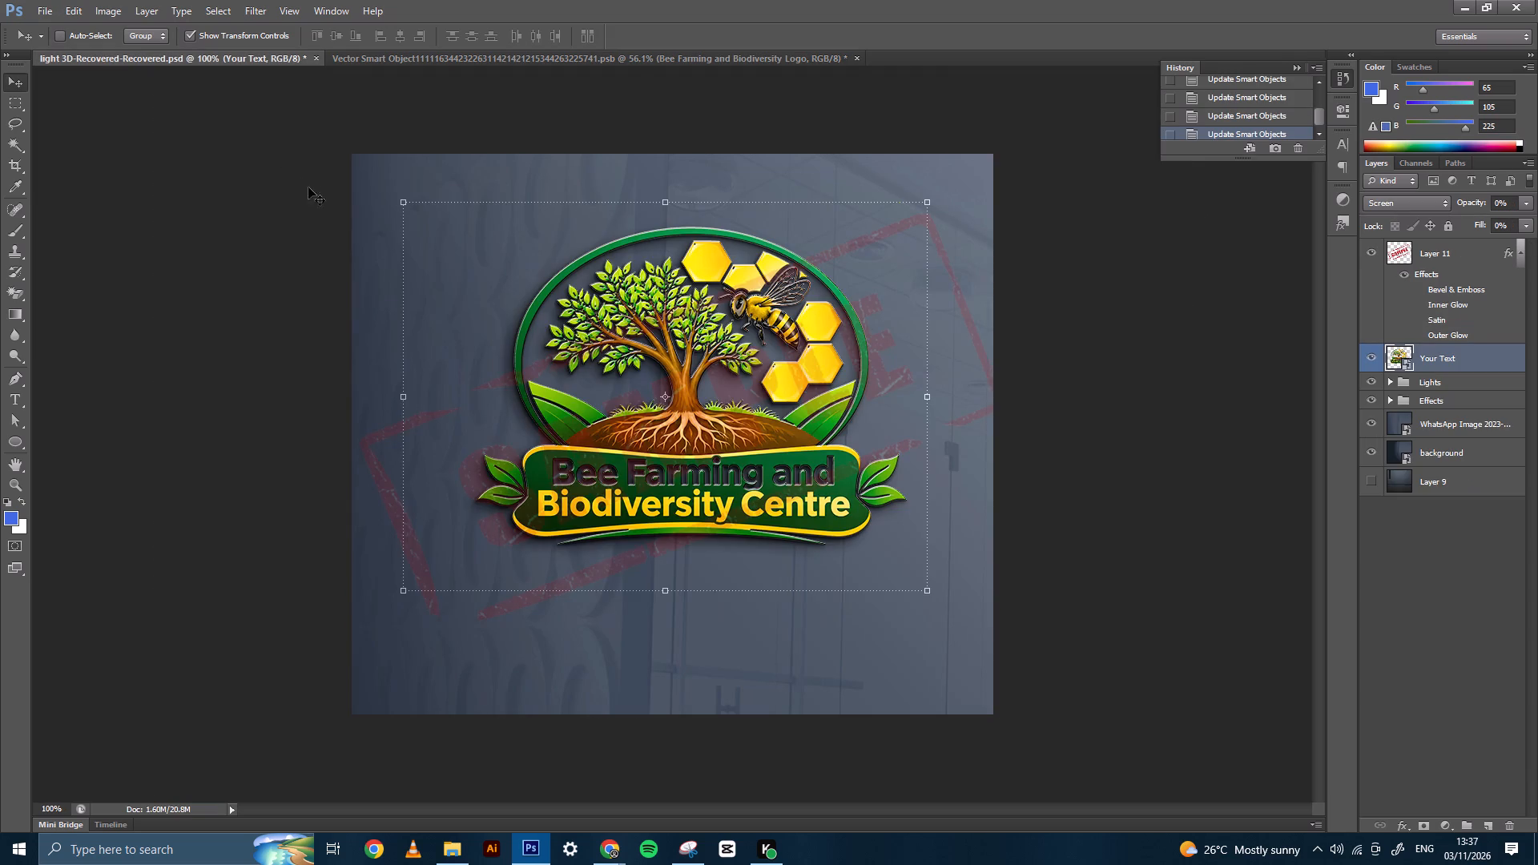
{"action": "left_click", "coordinate": [457, 60]}
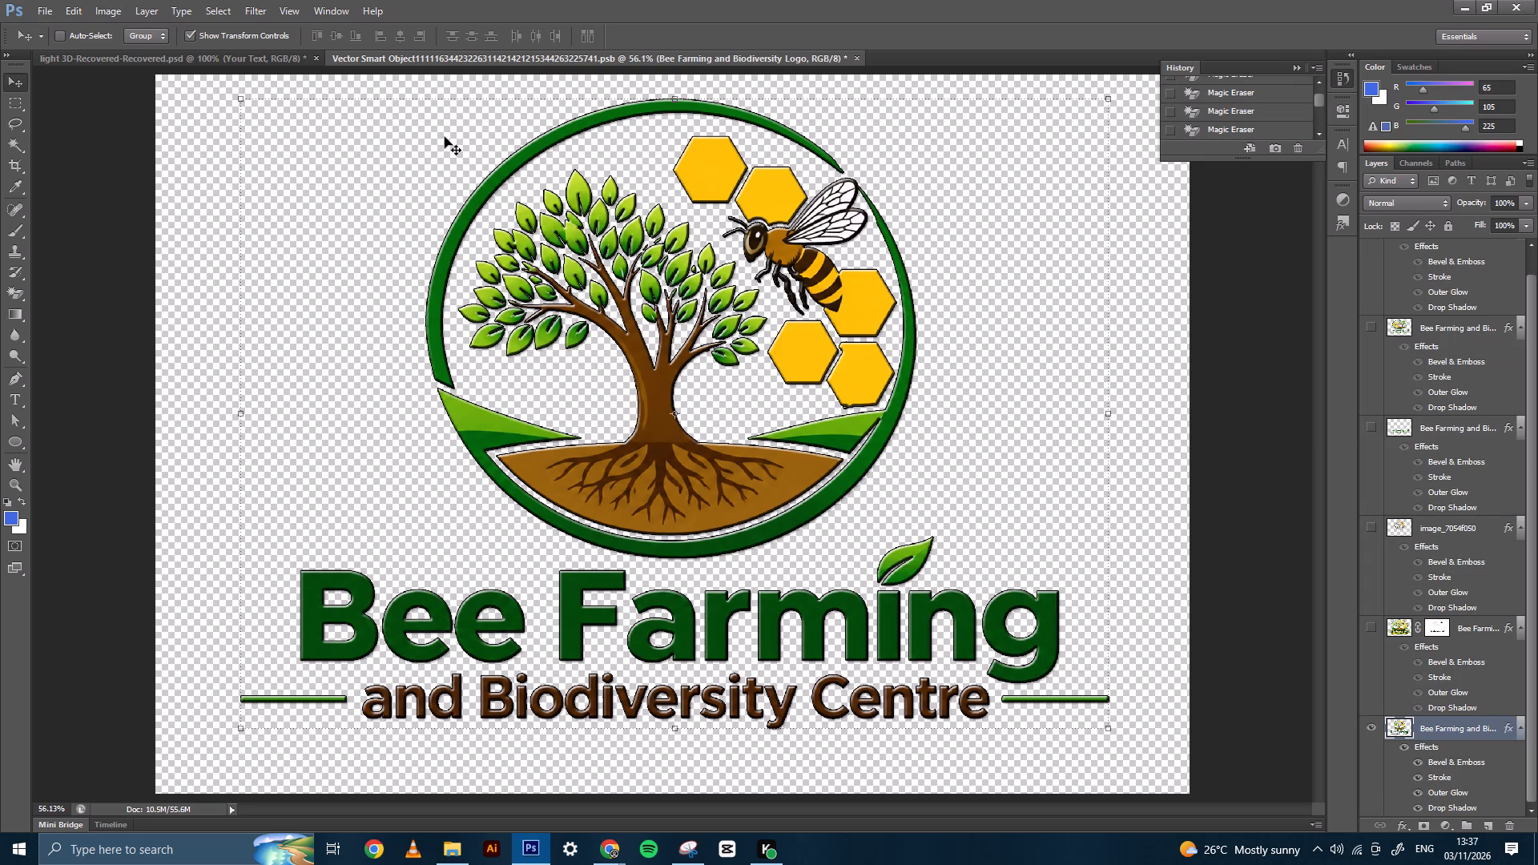
{"action": "key", "text": "ctrl+s"}
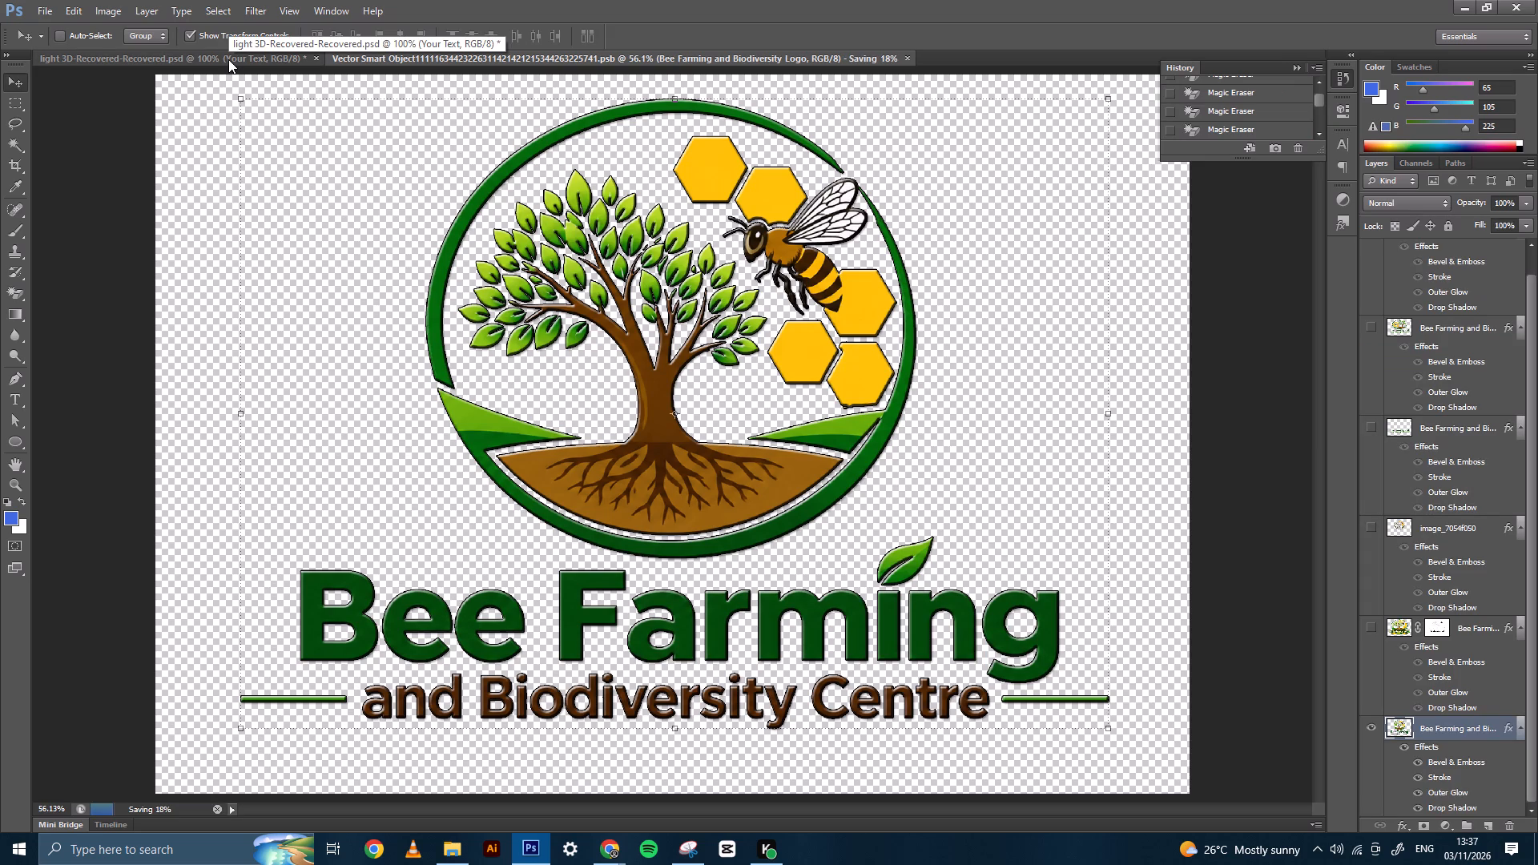
{"action": "left_click", "coordinate": [228, 59]}
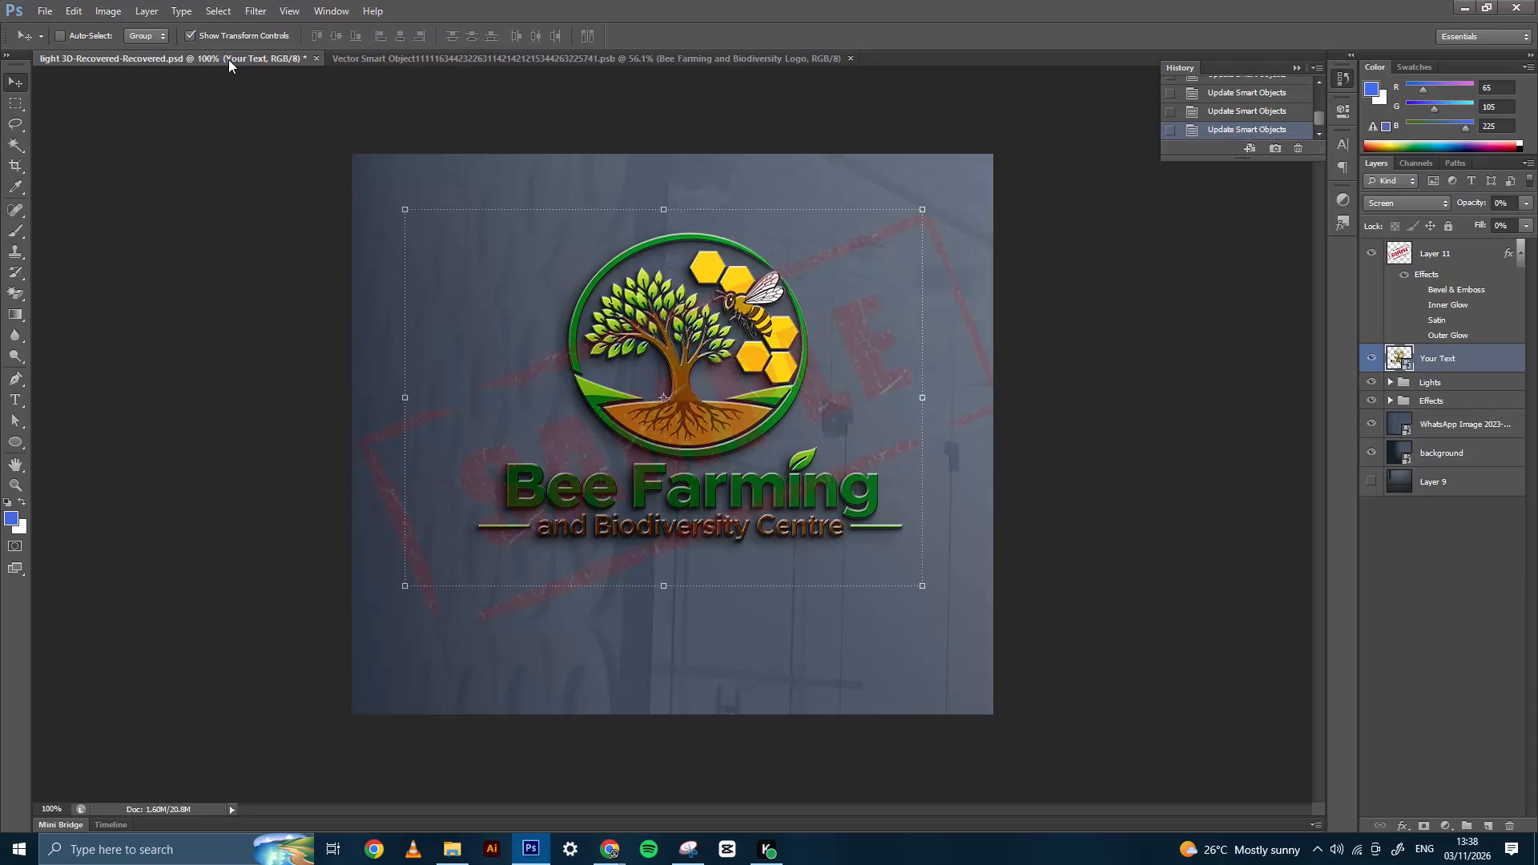
Save the mockup as a JPEG named 4 in the bee farming folder, keeping the default JPEG options.
{"action": "key", "text": "ctrl+shift+s"}
{"action": "key", "text": "5"}
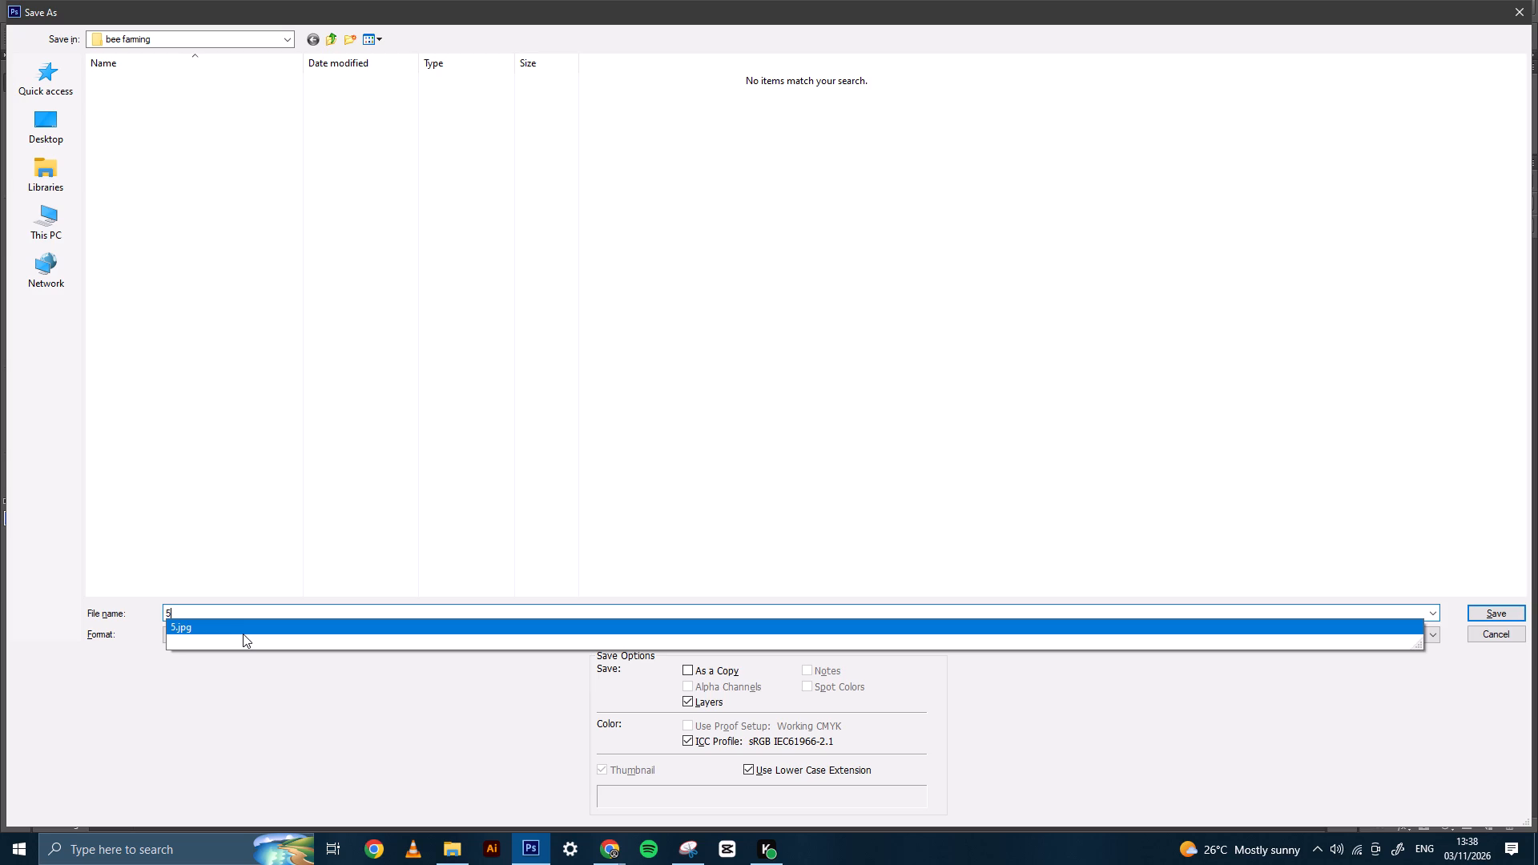
{"action": "key", "text": "BackSpace"}
{"action": "key", "text": "4"}
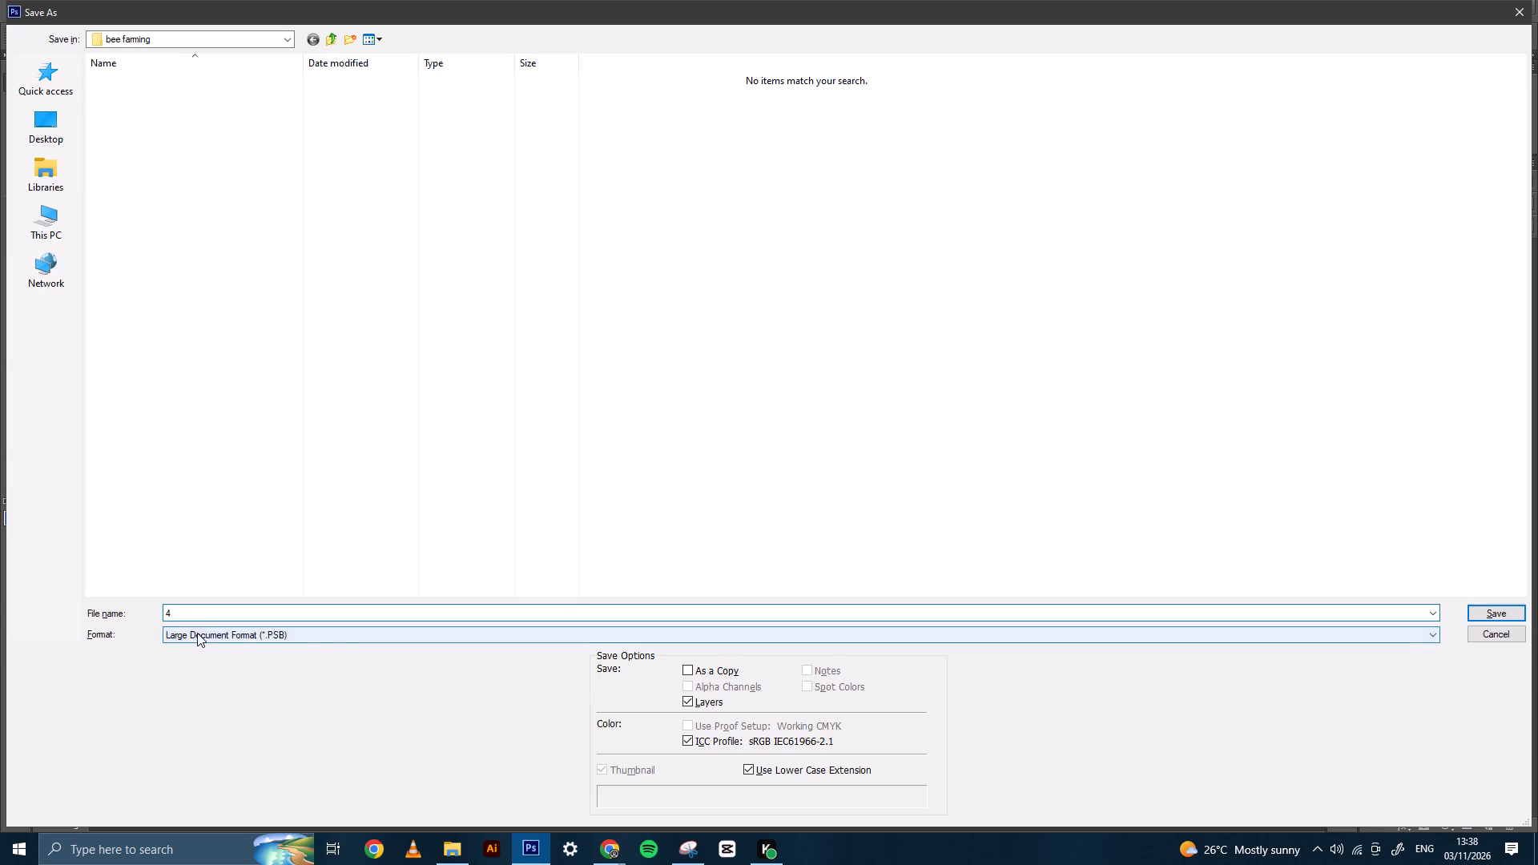
{"action": "left_click", "coordinate": [197, 633]}
{"action": "left_click", "coordinate": [202, 727]}
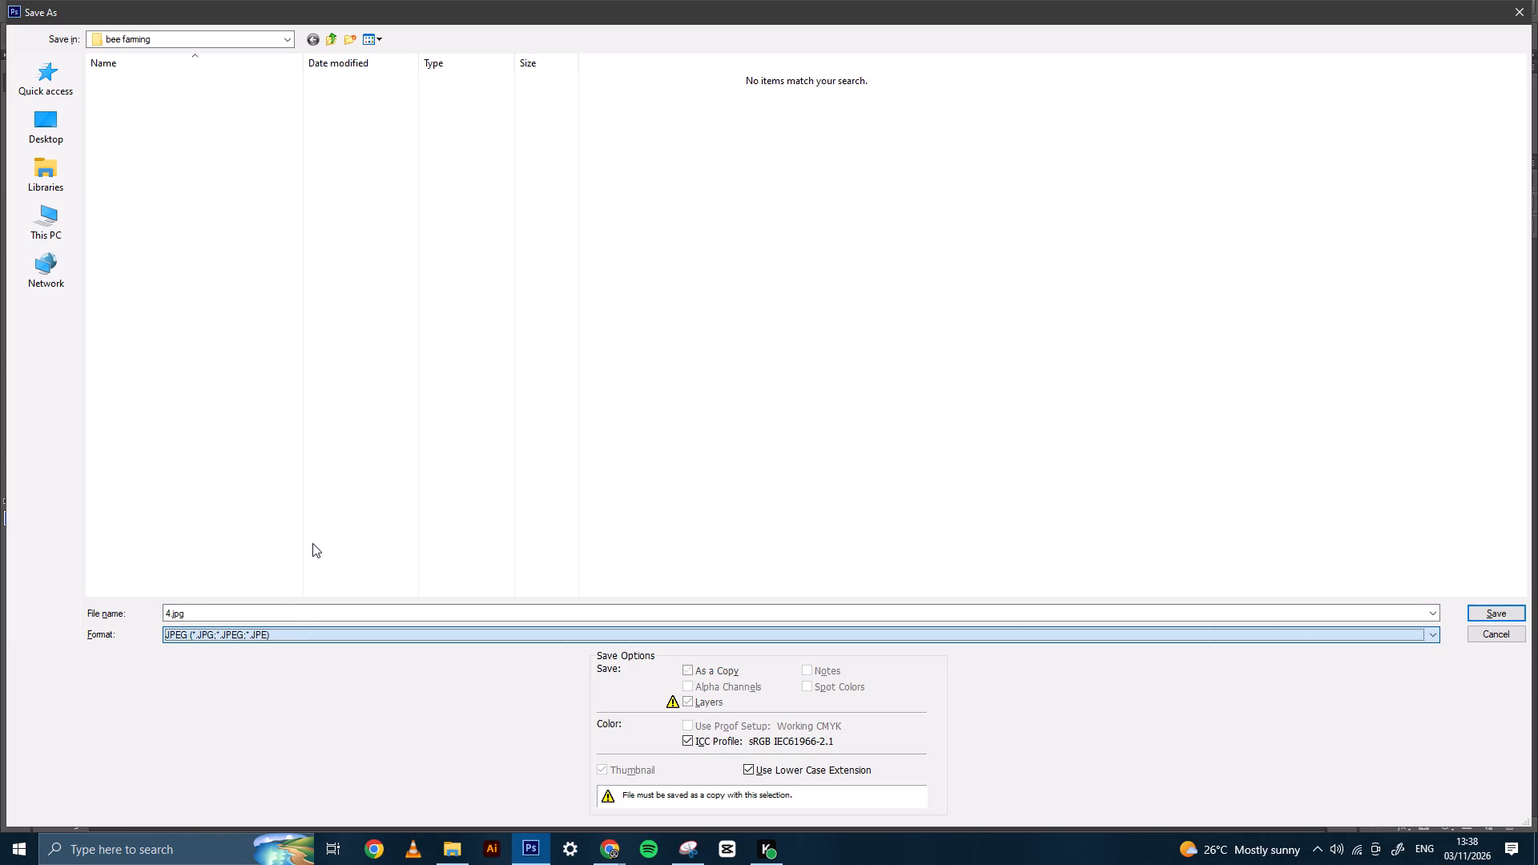
{"action": "key", "text": "Return"}
{"action": "key", "text": "Return"}
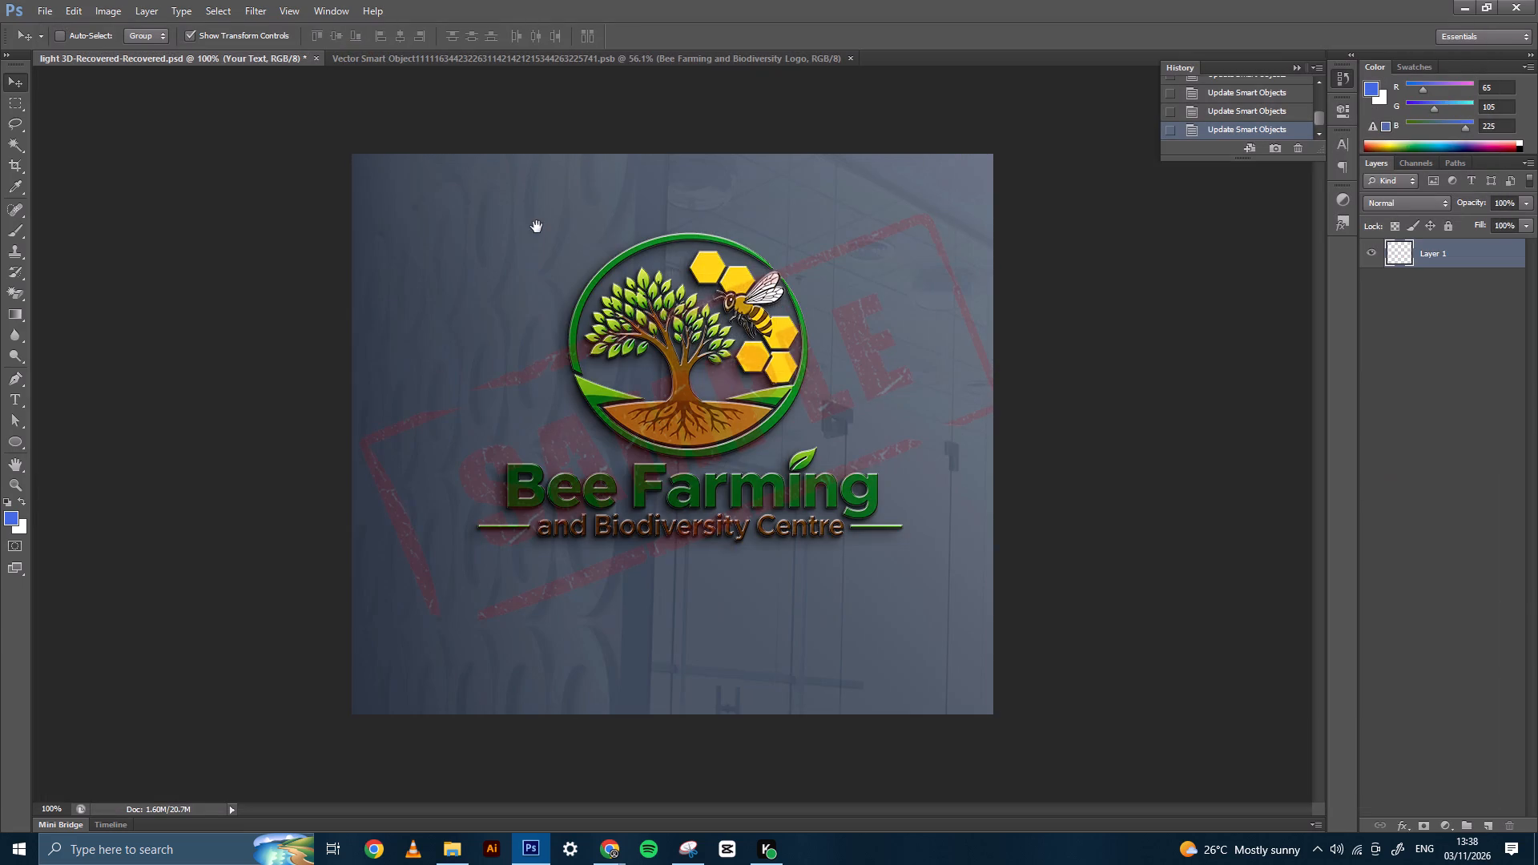
Save the logo smart object document as 1.psb in Large Document Format, in the bee farming folder under PROJECTS on Local Disk (E:).
{"action": "left_click", "coordinate": [601, 59]}
{"action": "key", "text": "ctrl+shift+s"}
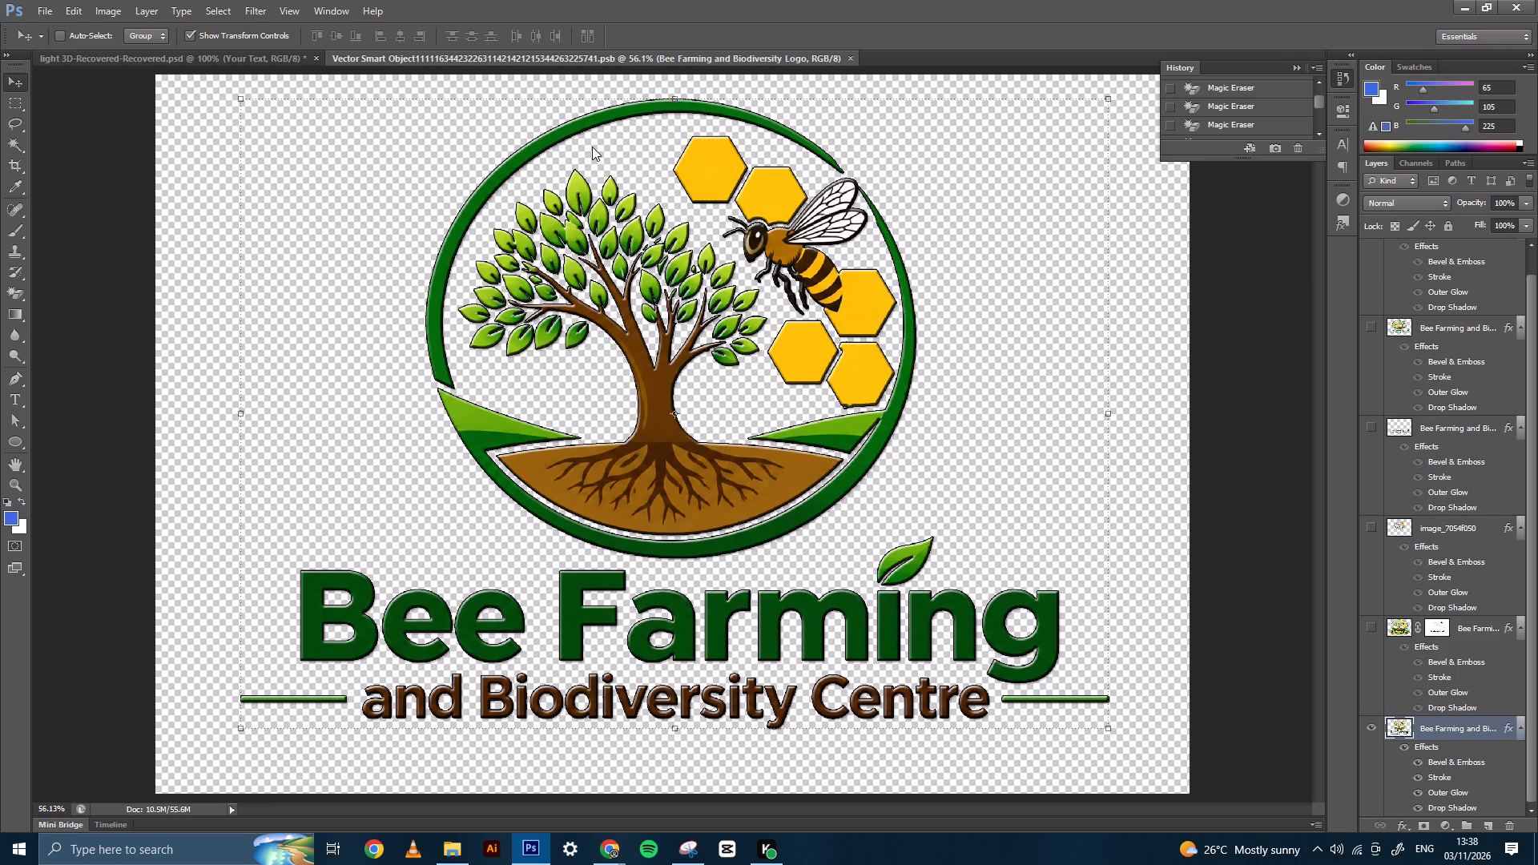
{"action": "key", "text": "ctrl+shift+s"}
{"action": "left_click", "coordinate": [274, 229]}
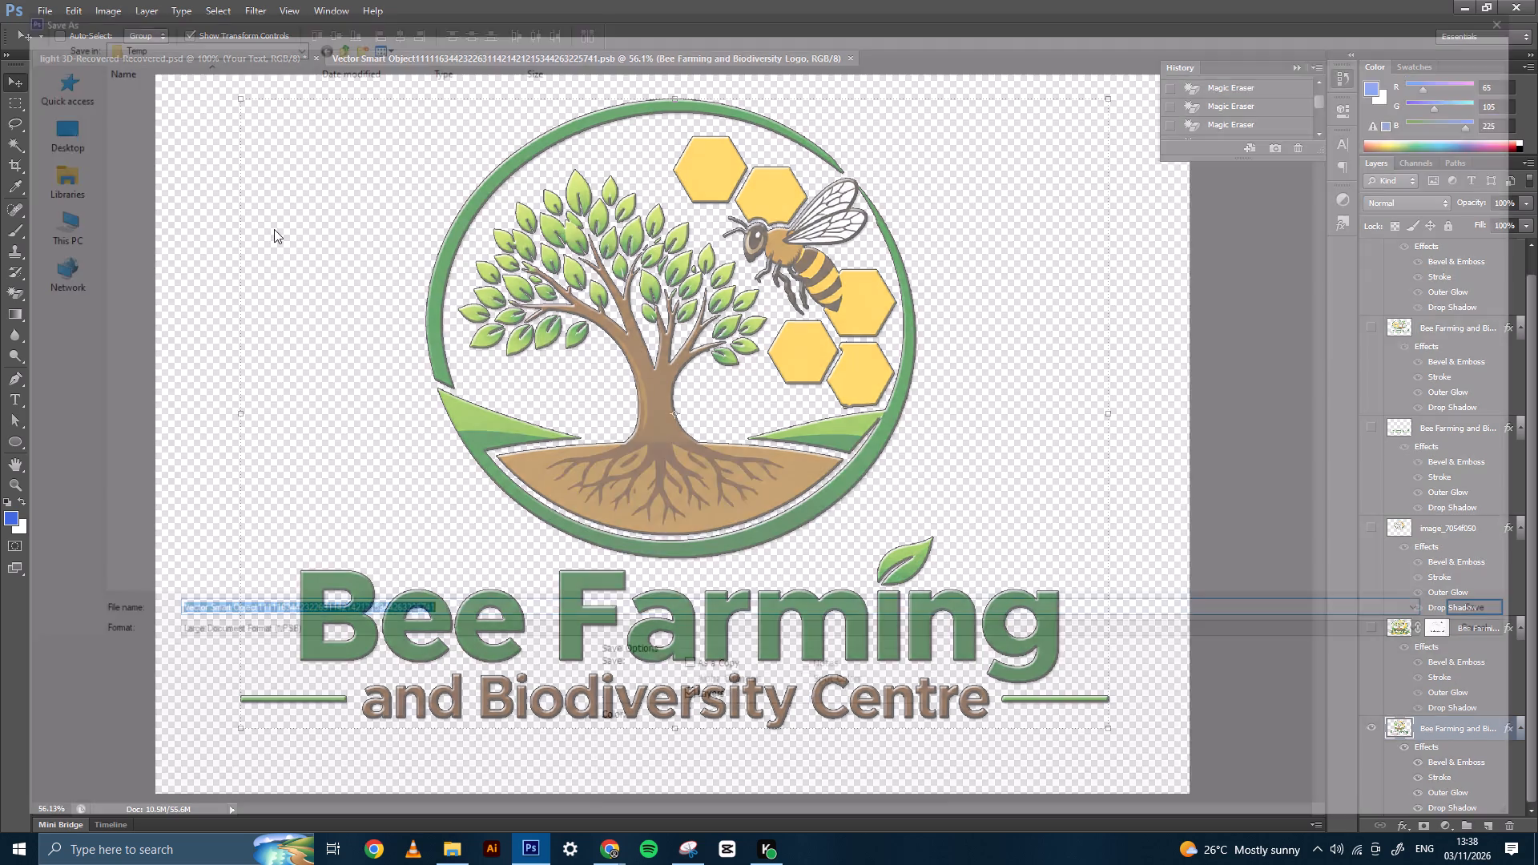
{"action": "key", "text": "1"}
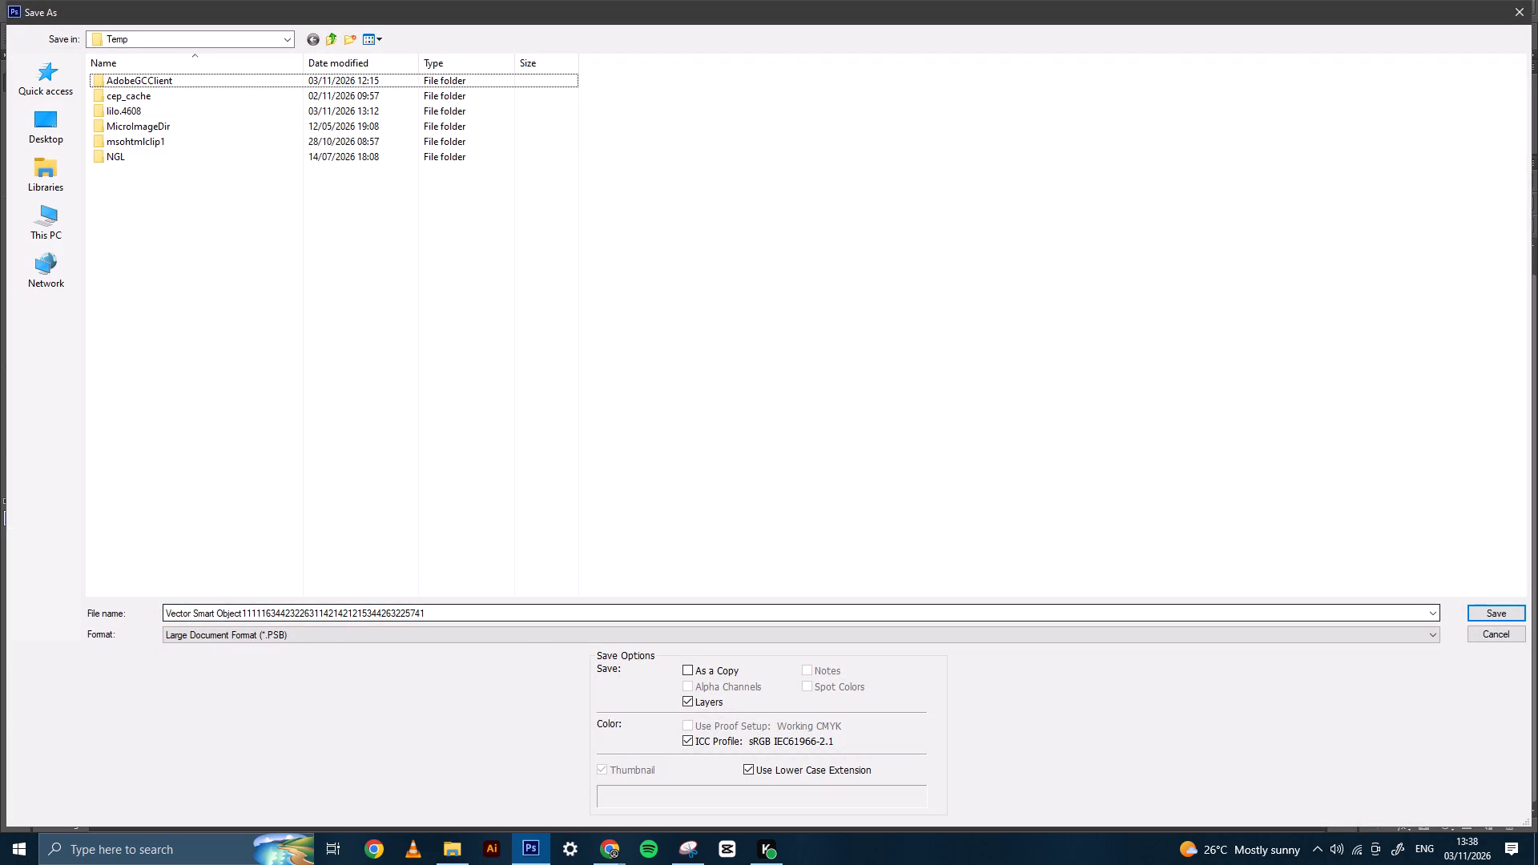
{"action": "left_click", "coordinate": [214, 611]}
{"action": "key", "text": "1"}
{"action": "left_click", "coordinate": [35, 247]}
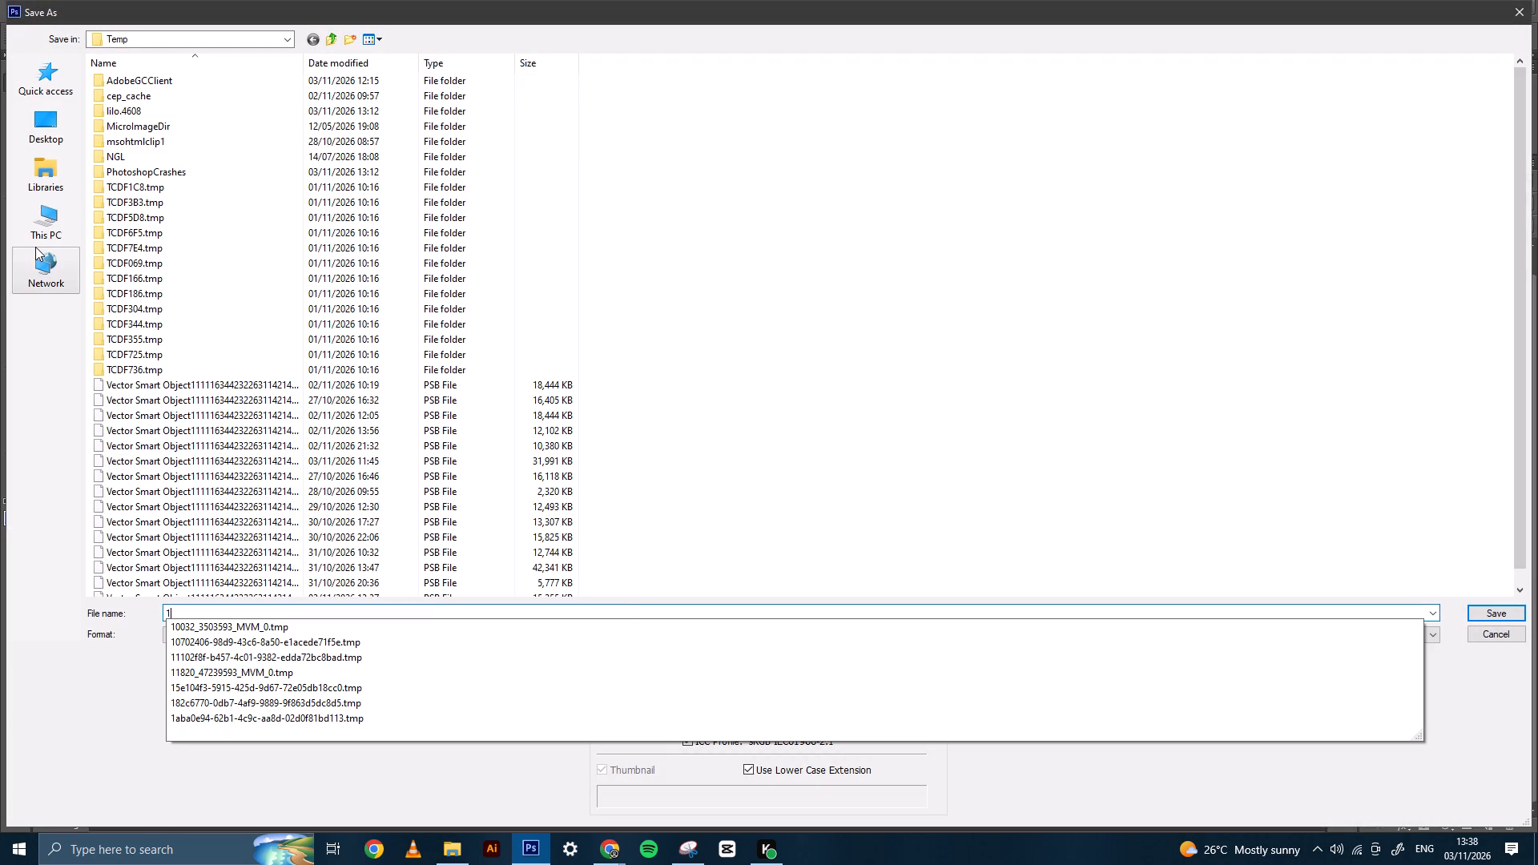
{"action": "left_click", "coordinate": [39, 232]}
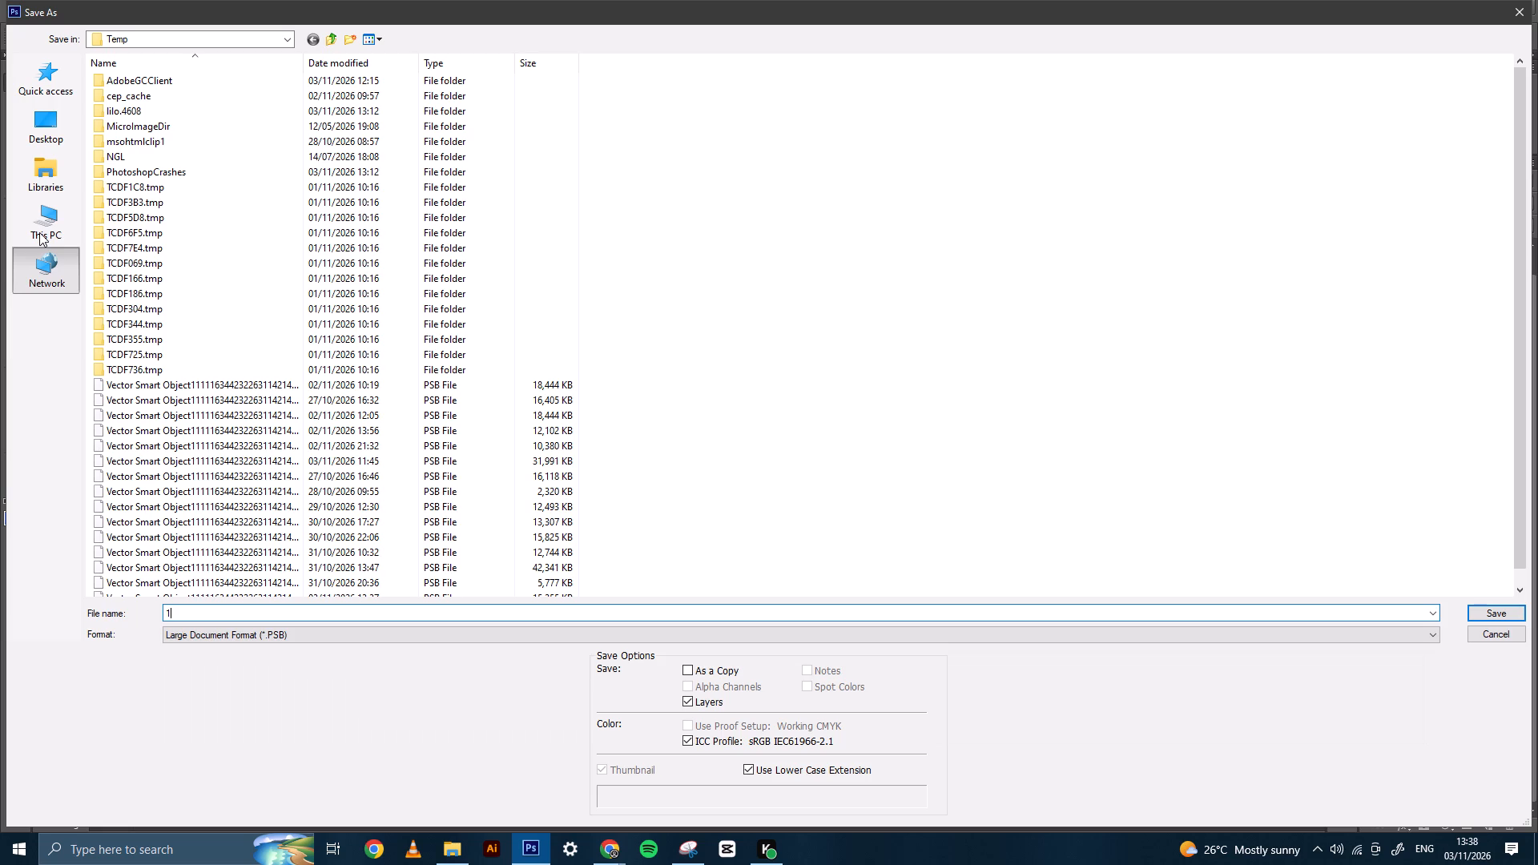
{"action": "left_click", "coordinate": [50, 223]}
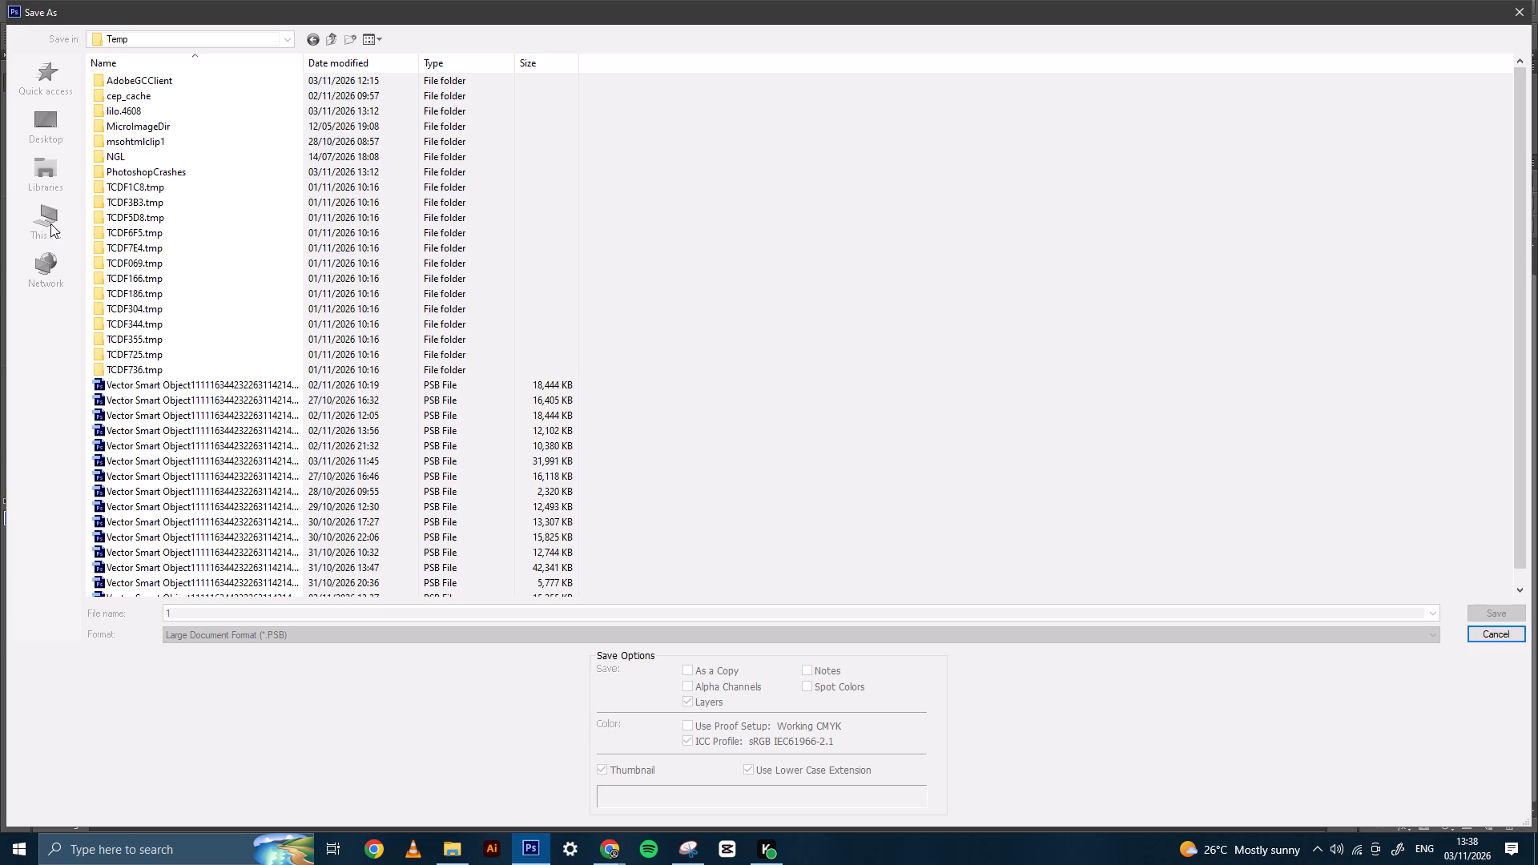
{"action": "left_click", "coordinate": [53, 209]}
{"action": "double_click", "coordinate": [61, 214]}
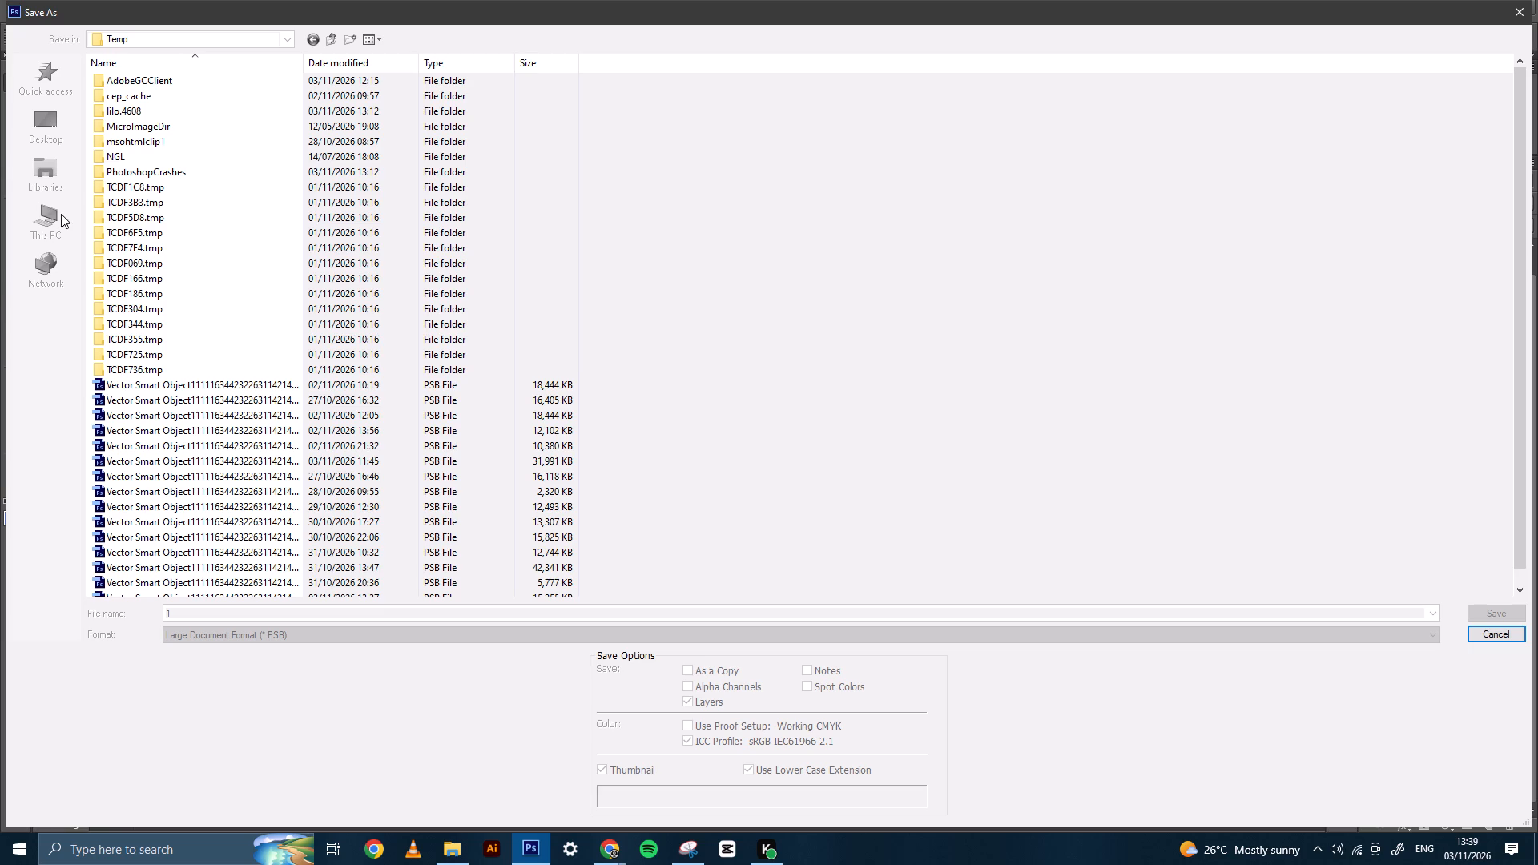
{"action": "left_click", "coordinate": [49, 224]}
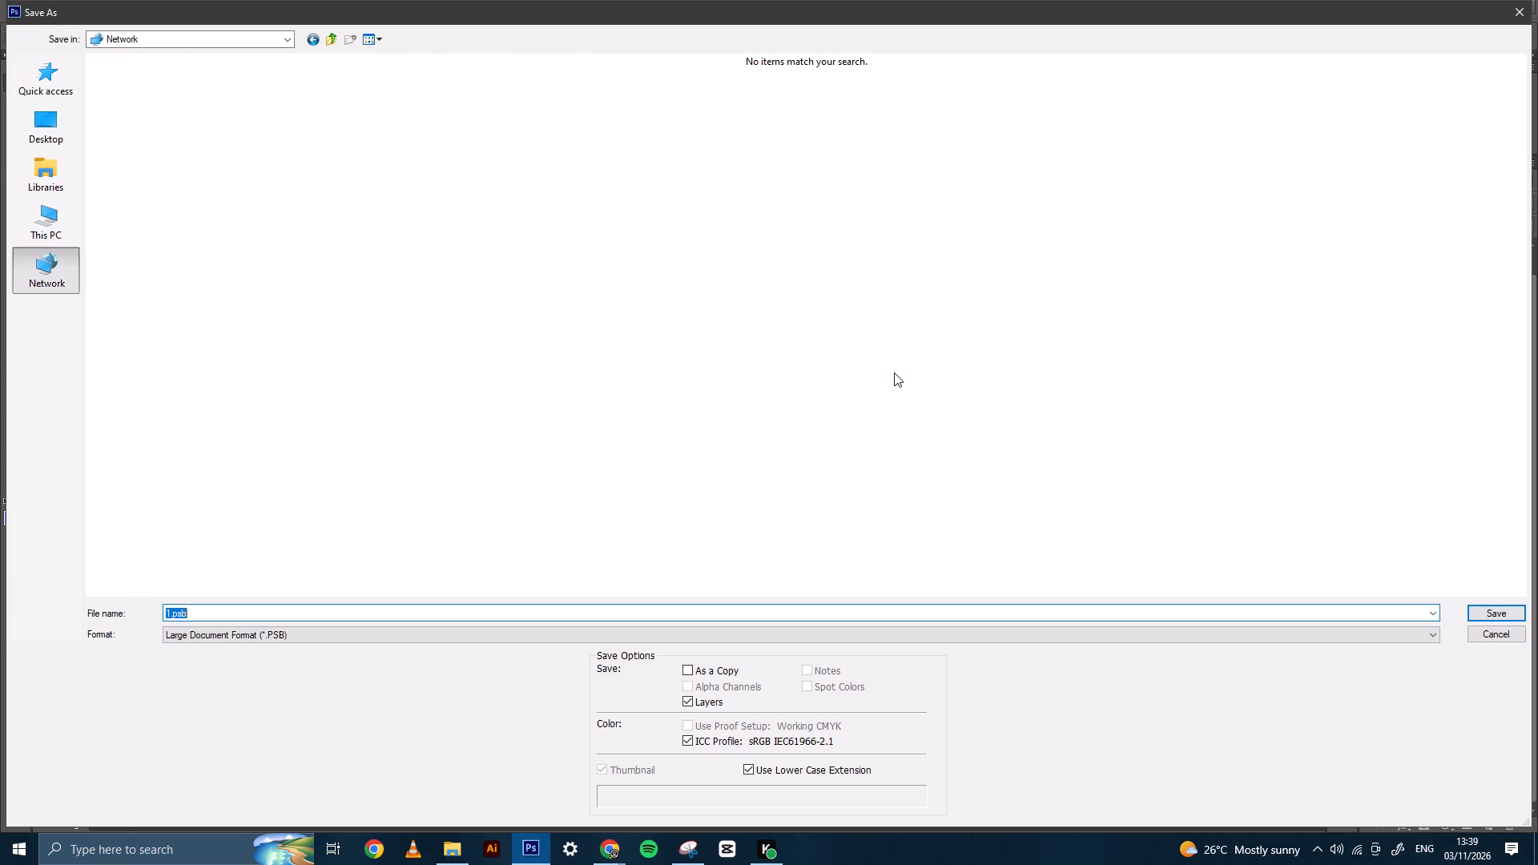
{"action": "left_click", "coordinate": [53, 224]}
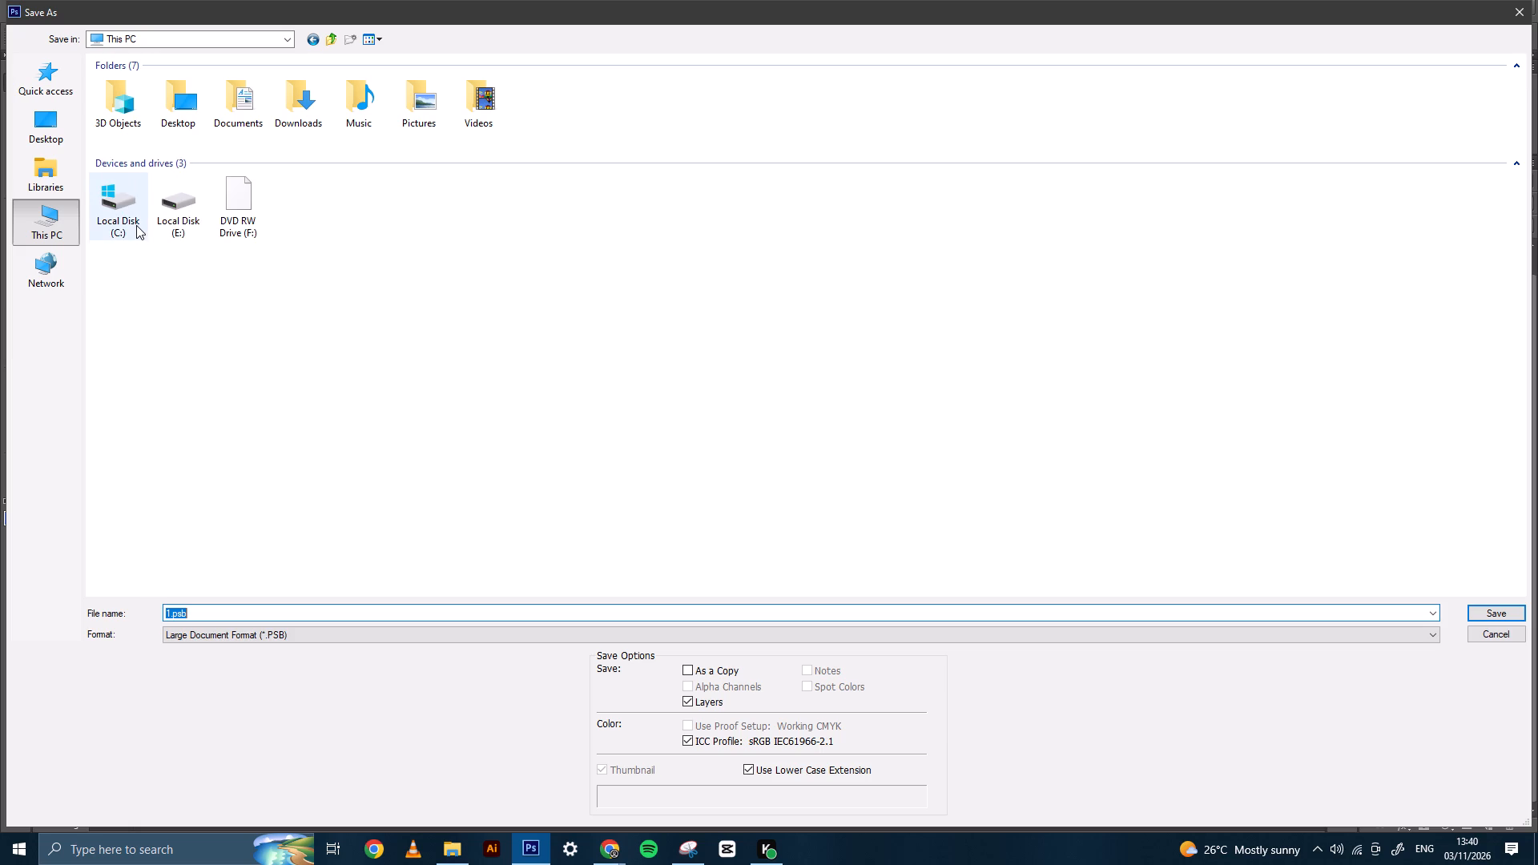
{"action": "double_click", "coordinate": [179, 211]}
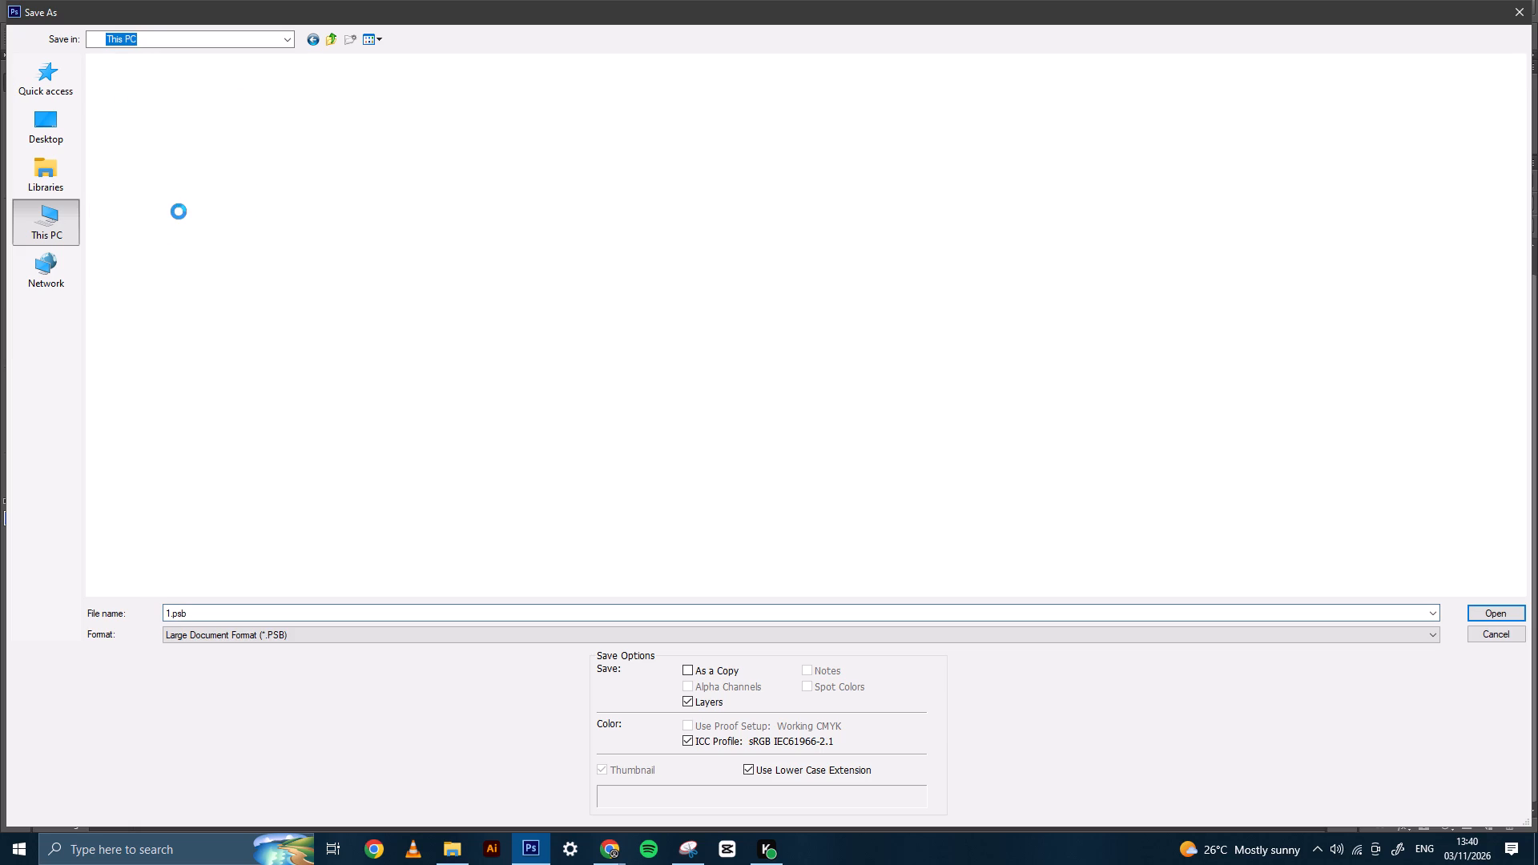
{"action": "double_click", "coordinate": [202, 82]}
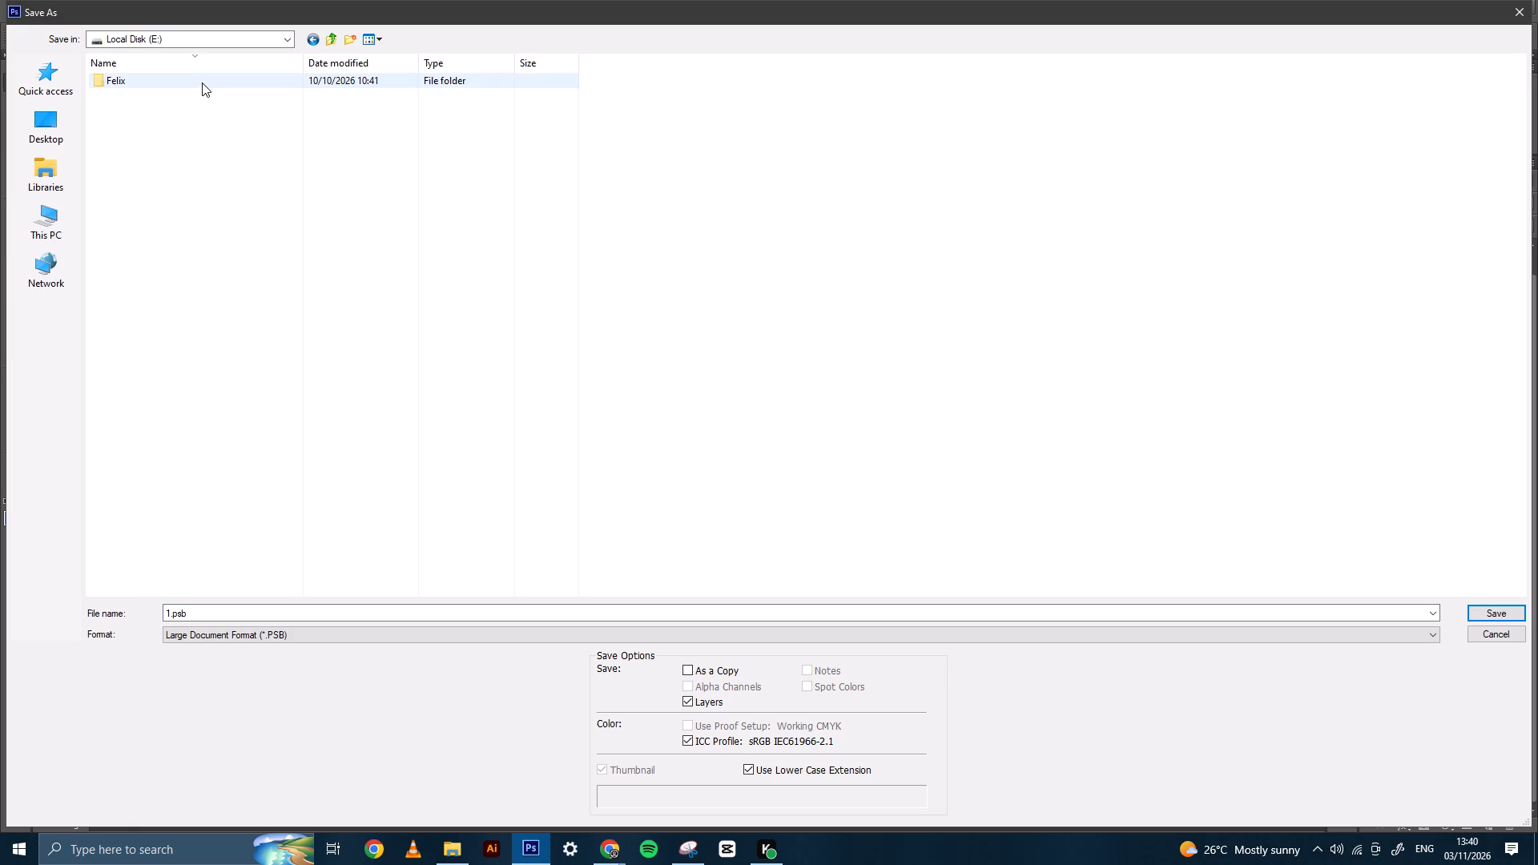
{"action": "double_click", "coordinate": [206, 93]}
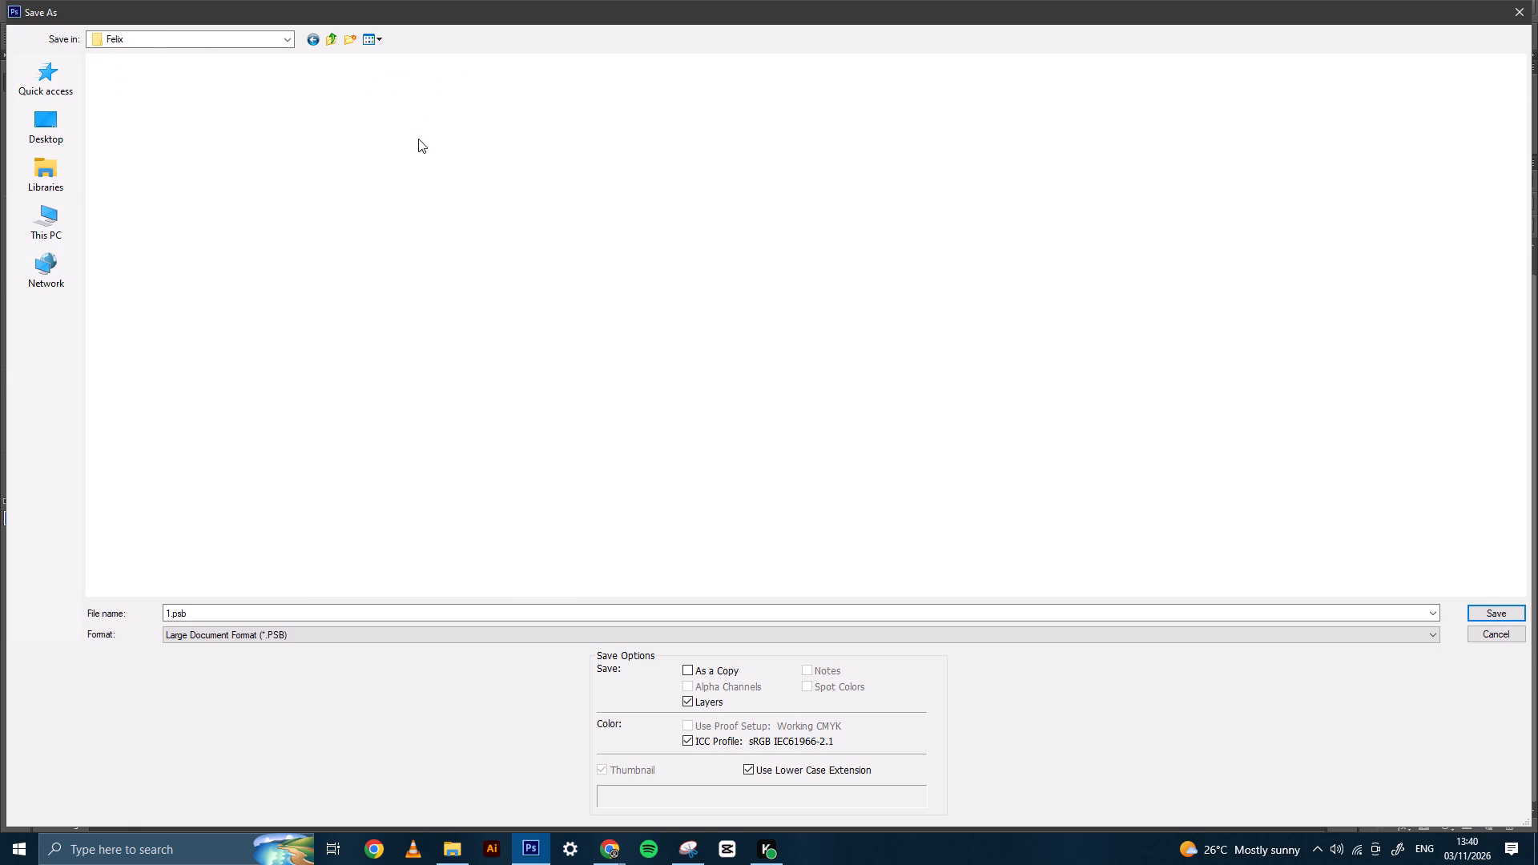
{"action": "double_click", "coordinate": [494, 123]}
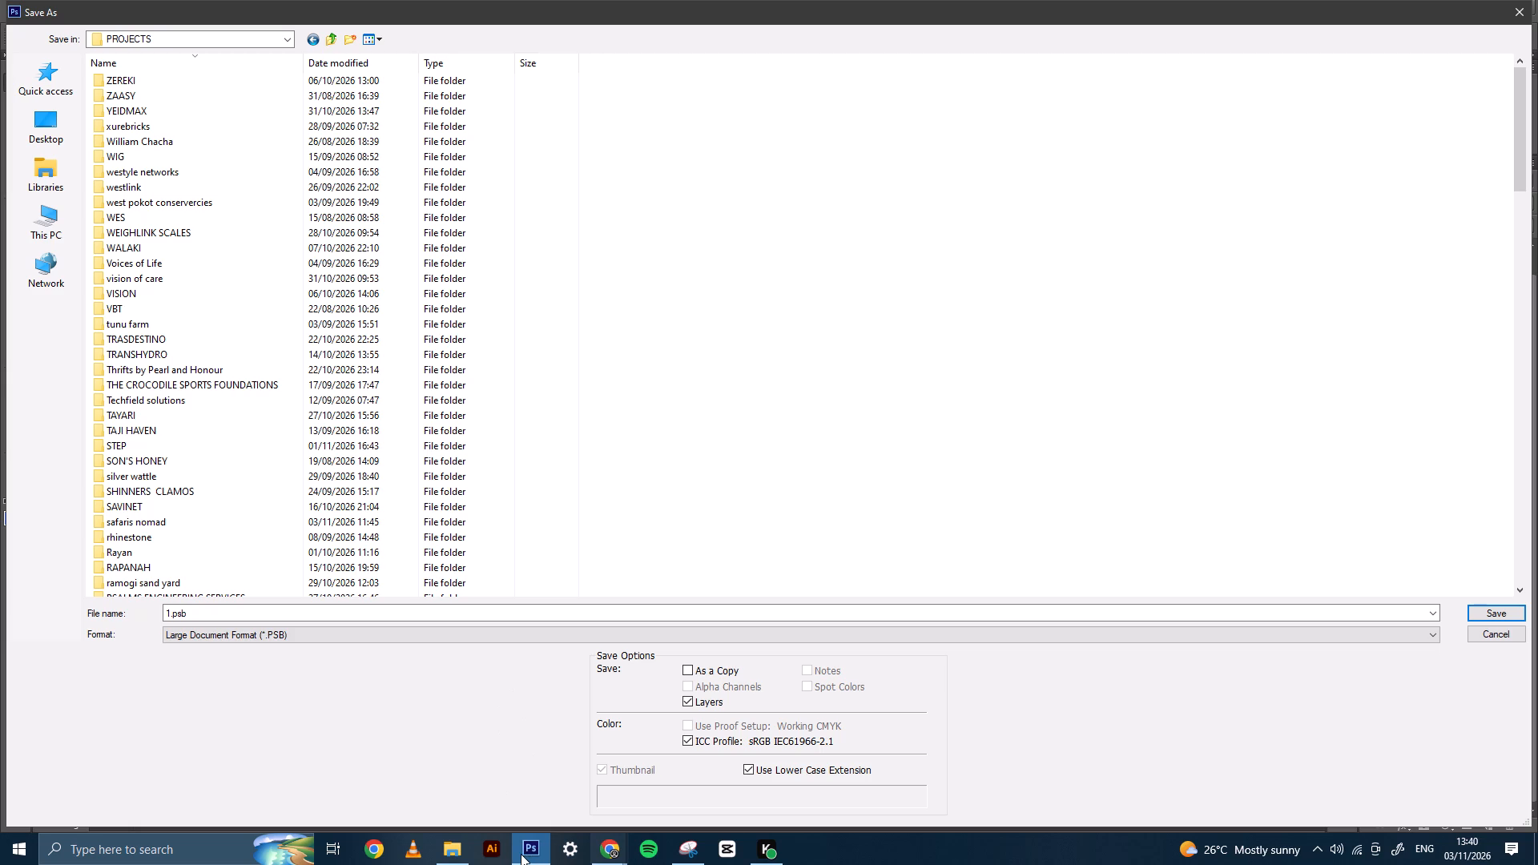
{"action": "left_click", "coordinate": [203, 63]}
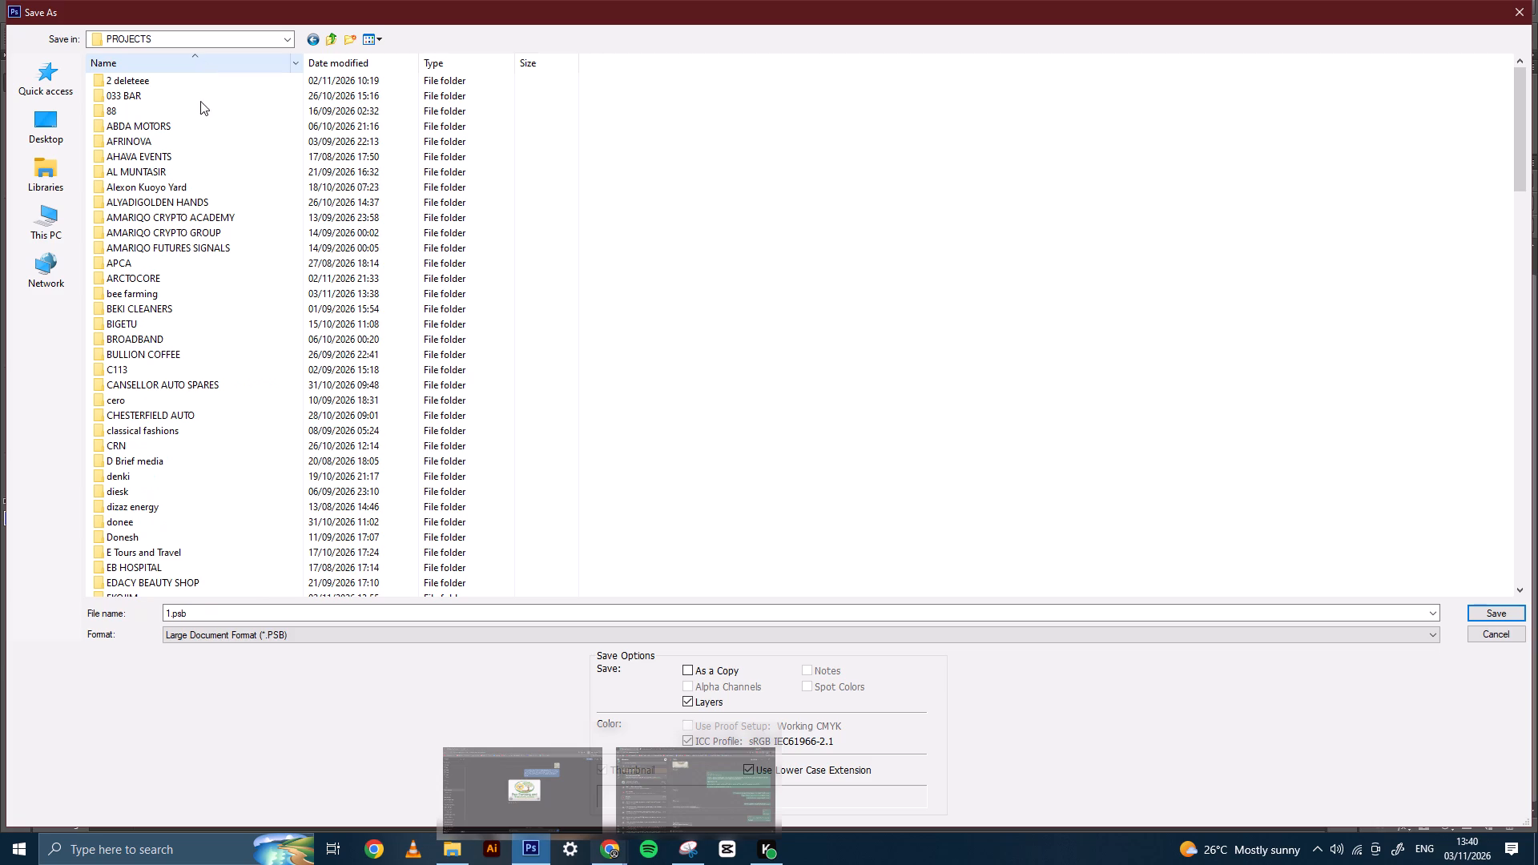
{"action": "double_click", "coordinate": [171, 297]}
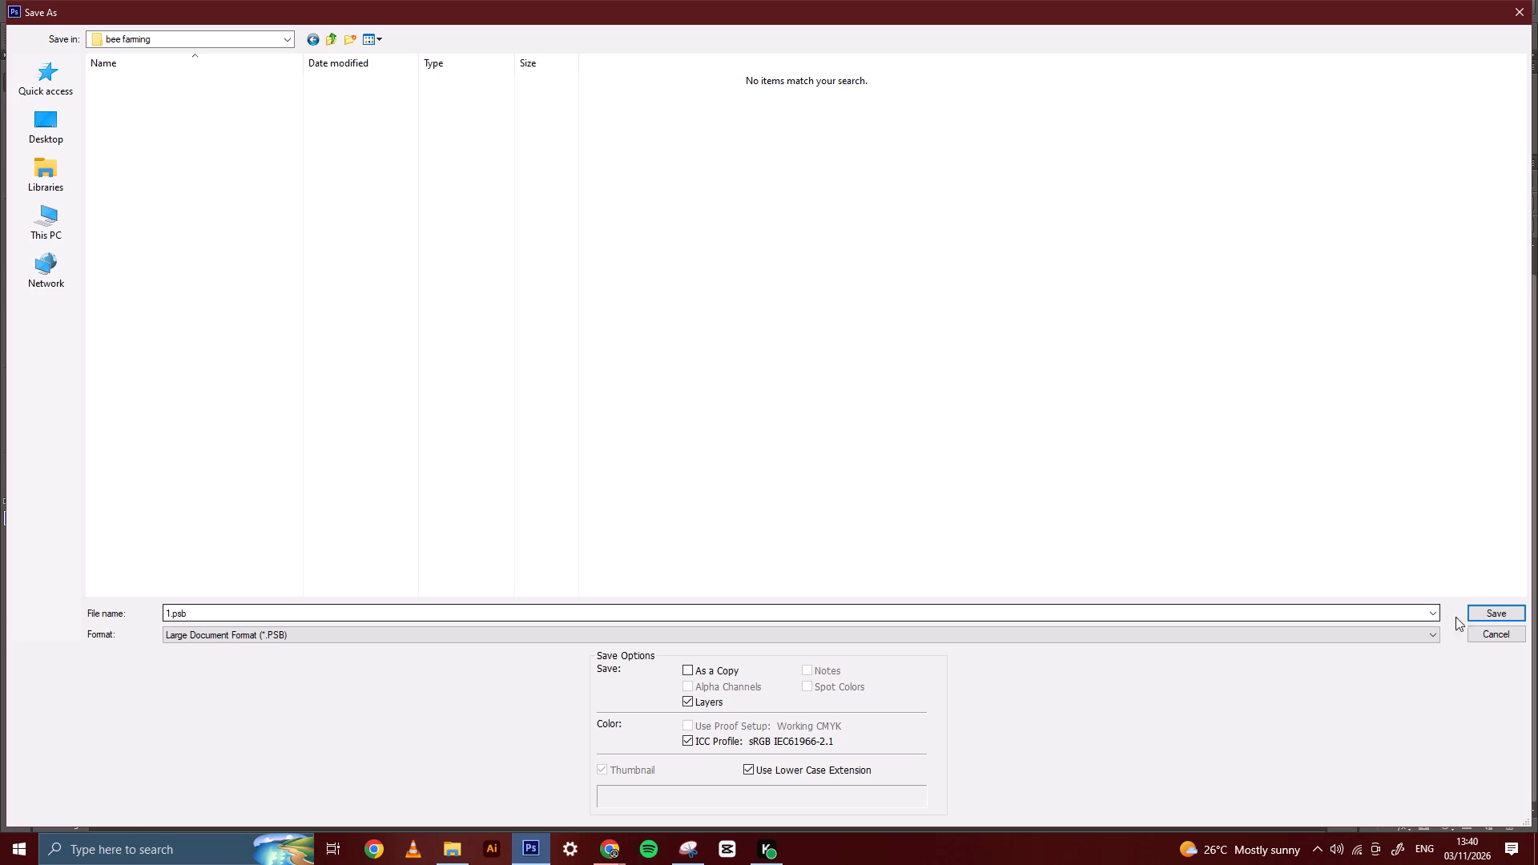
{"action": "left_click", "coordinate": [1496, 615]}
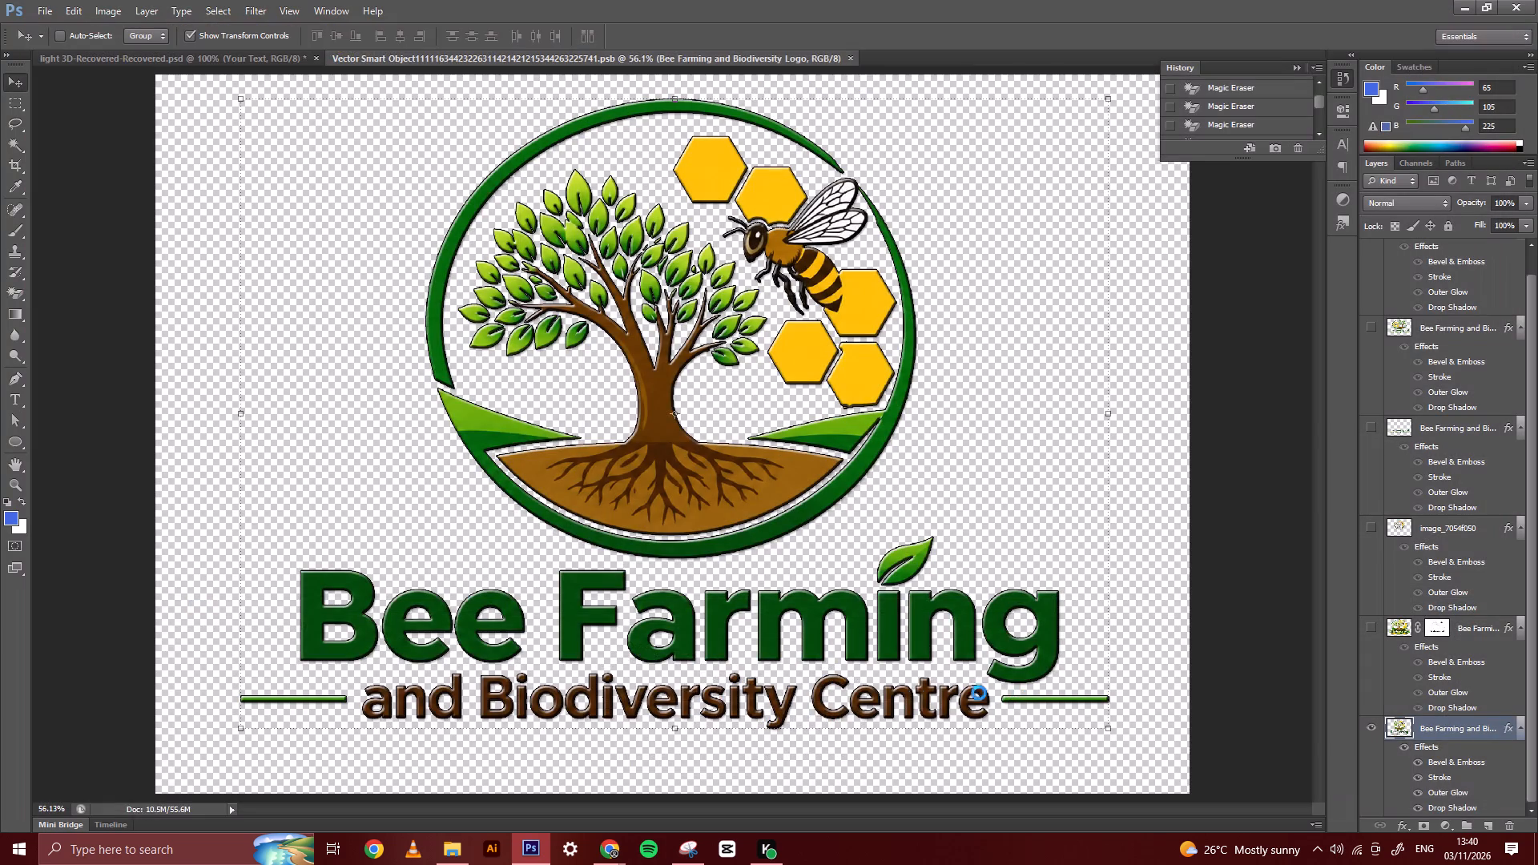
Switch to the WhatsApp Business window in Chrome and minimise Photoshop.
{"action": "left_click", "coordinate": [611, 855]}
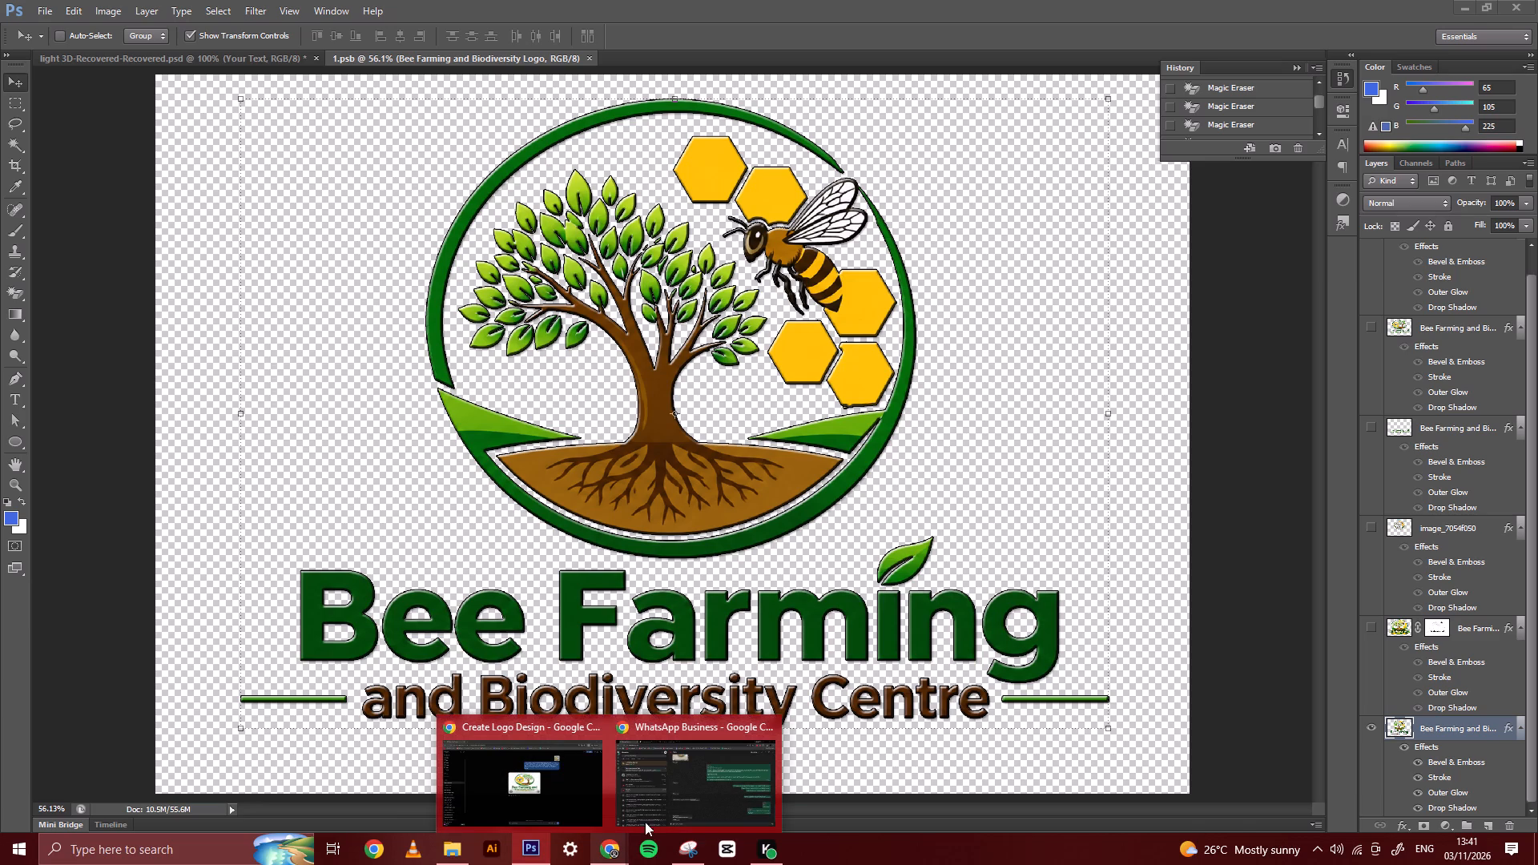
{"action": "left_click", "coordinate": [662, 790]}
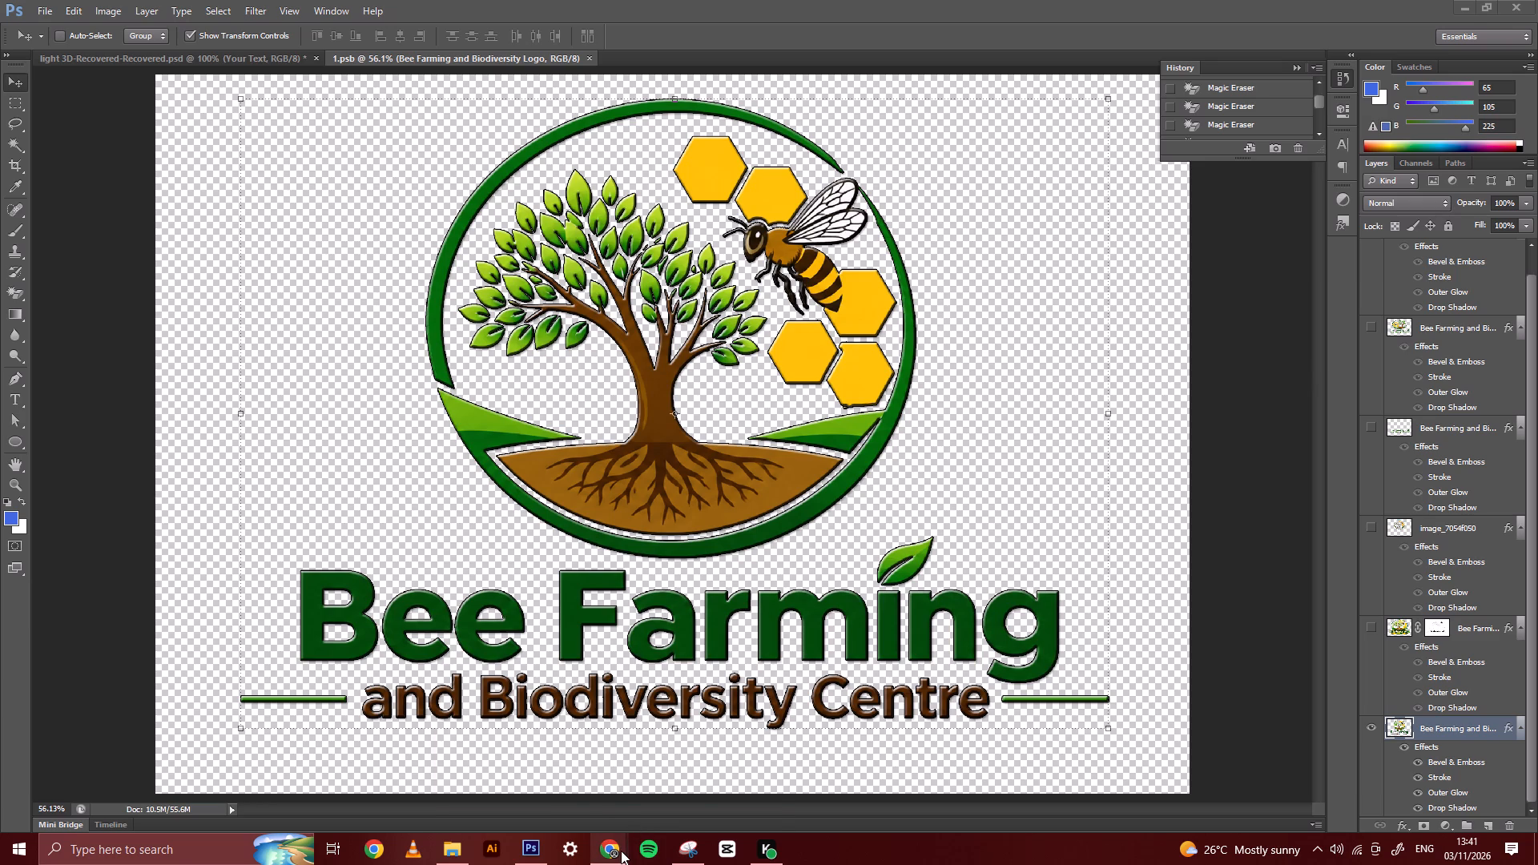
{"action": "left_click", "coordinate": [646, 808]}
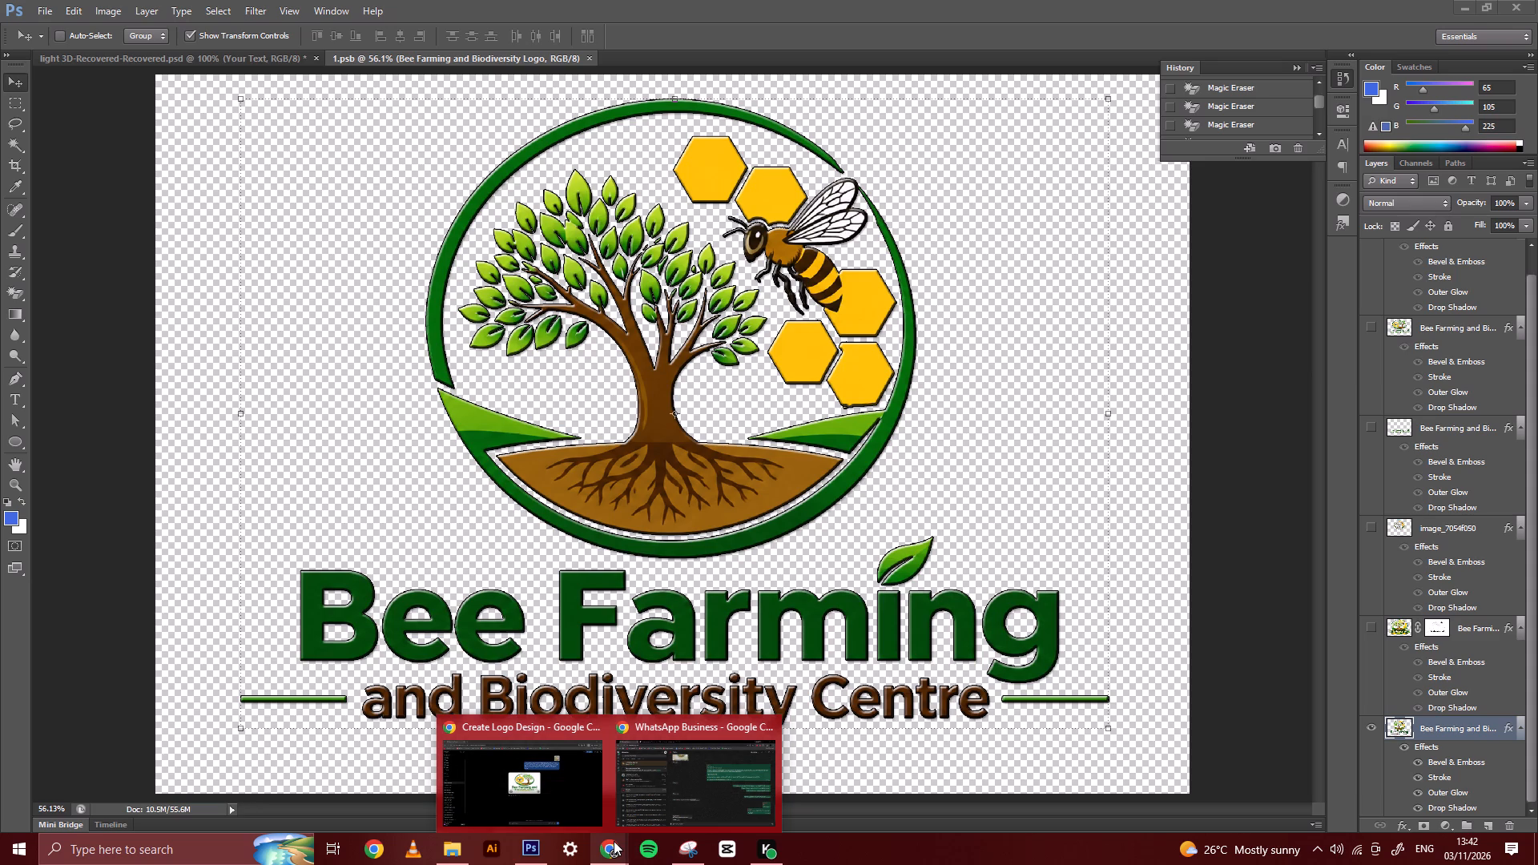
{"action": "left_click", "coordinate": [645, 793]}
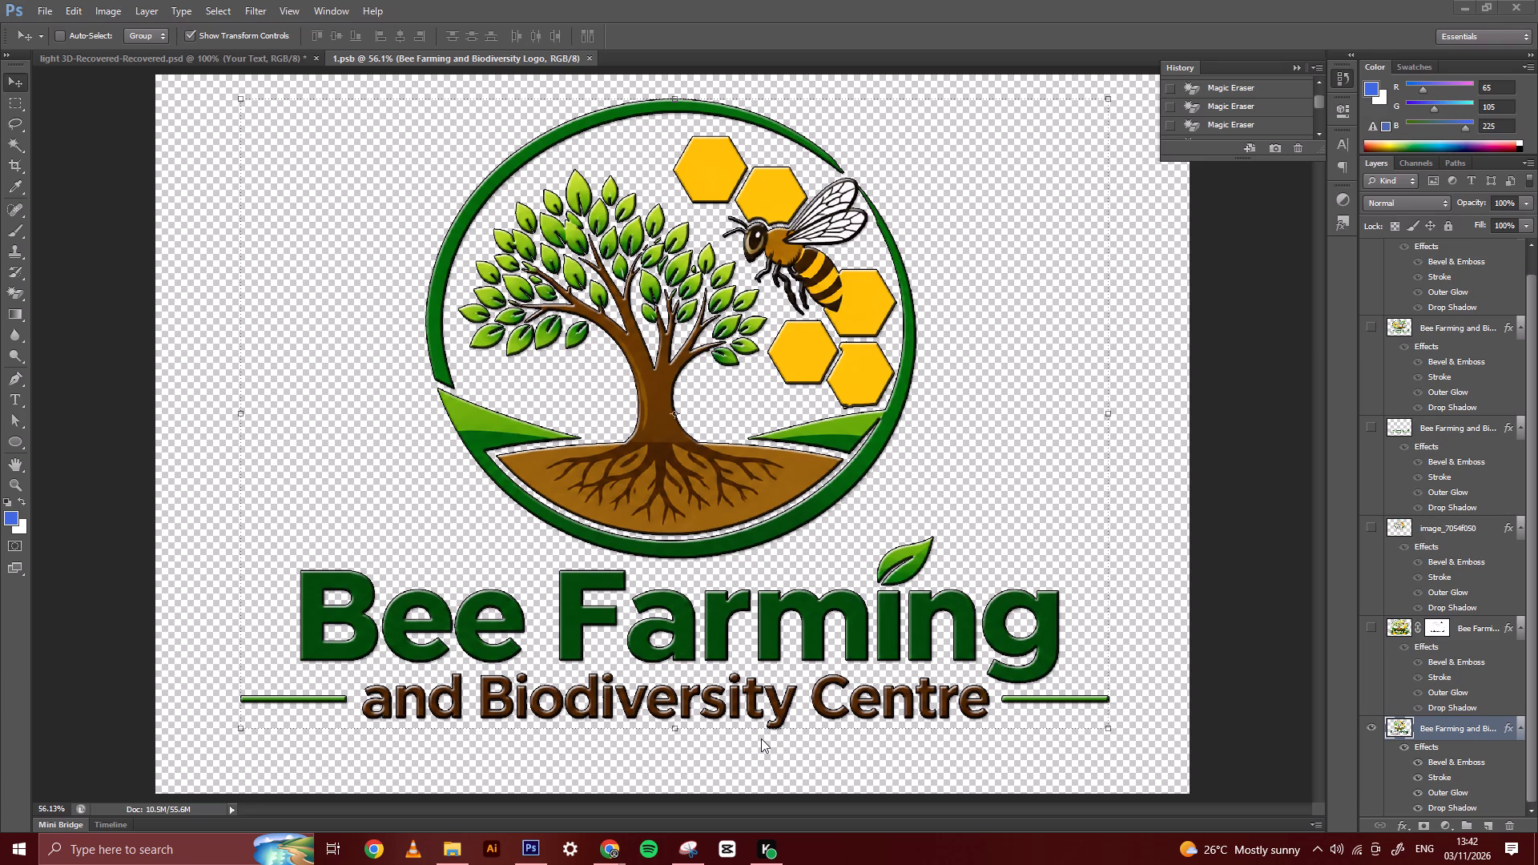
{"action": "left_click", "coordinate": [1462, 2]}
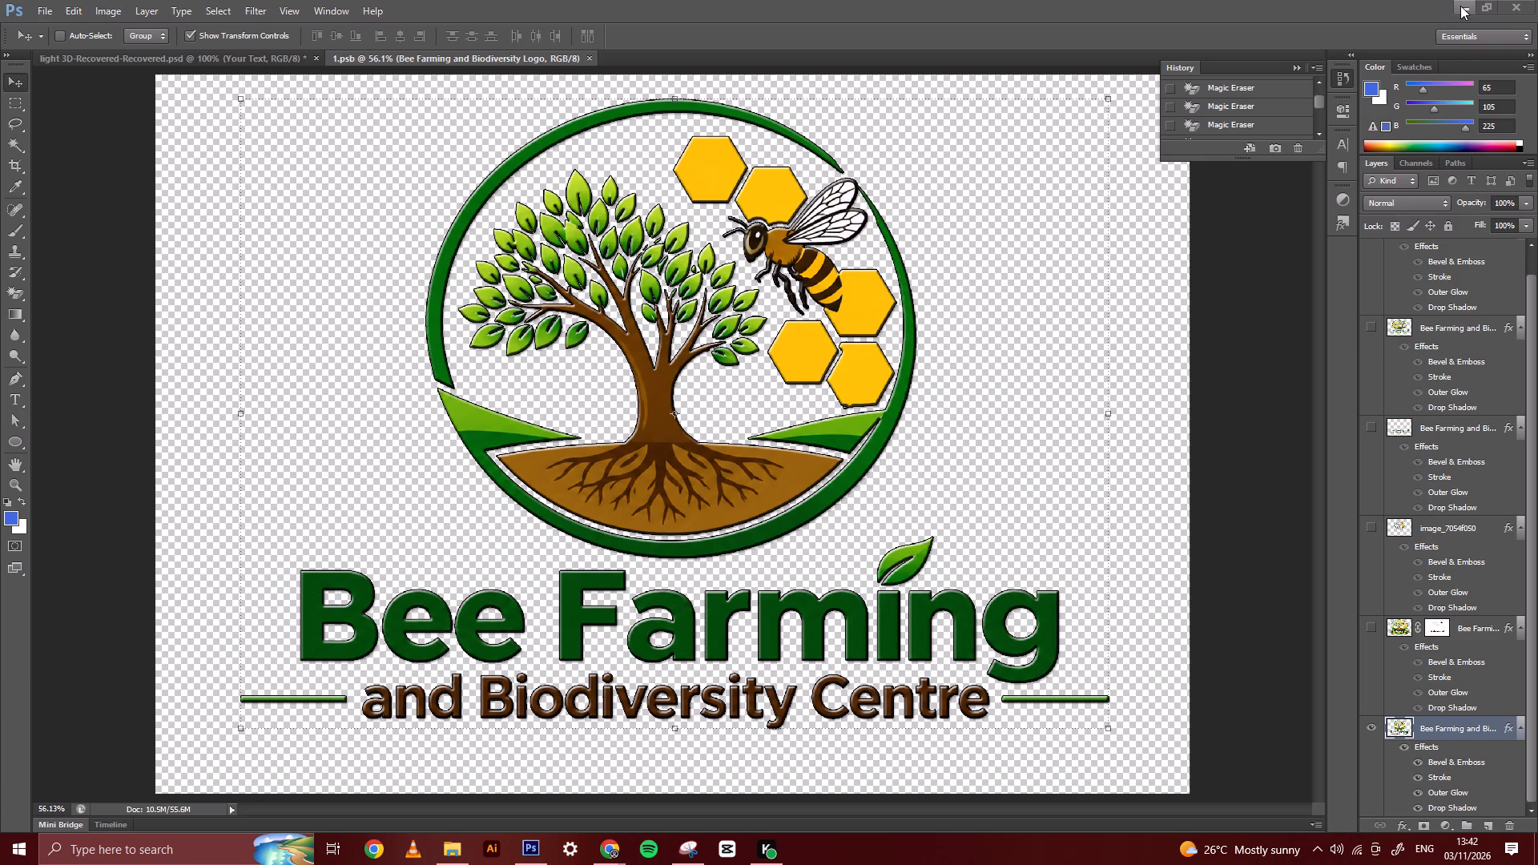